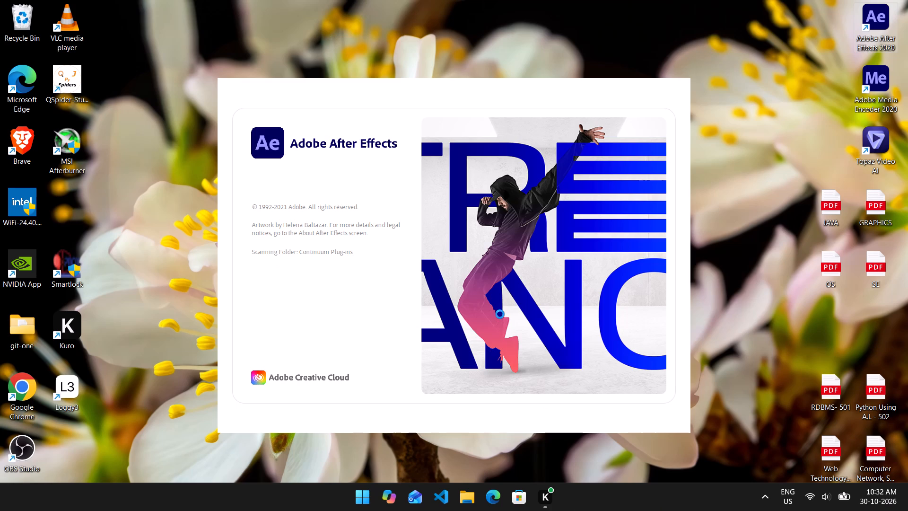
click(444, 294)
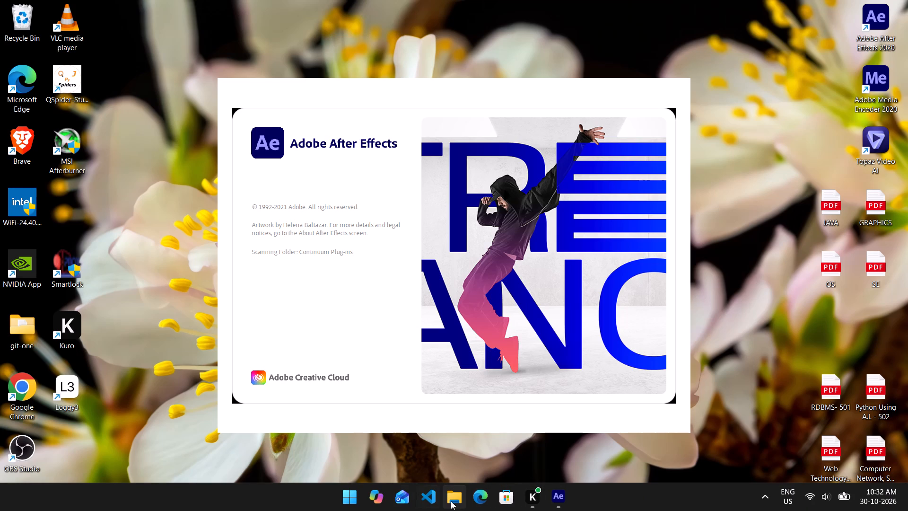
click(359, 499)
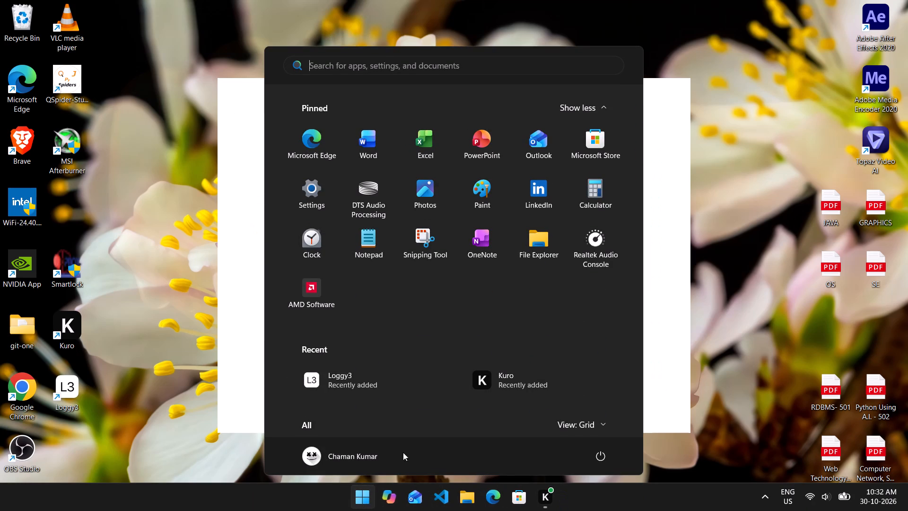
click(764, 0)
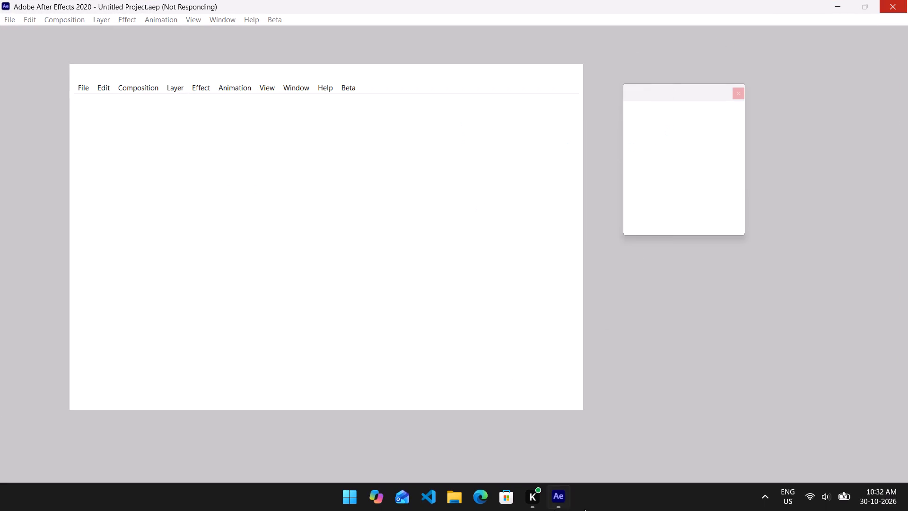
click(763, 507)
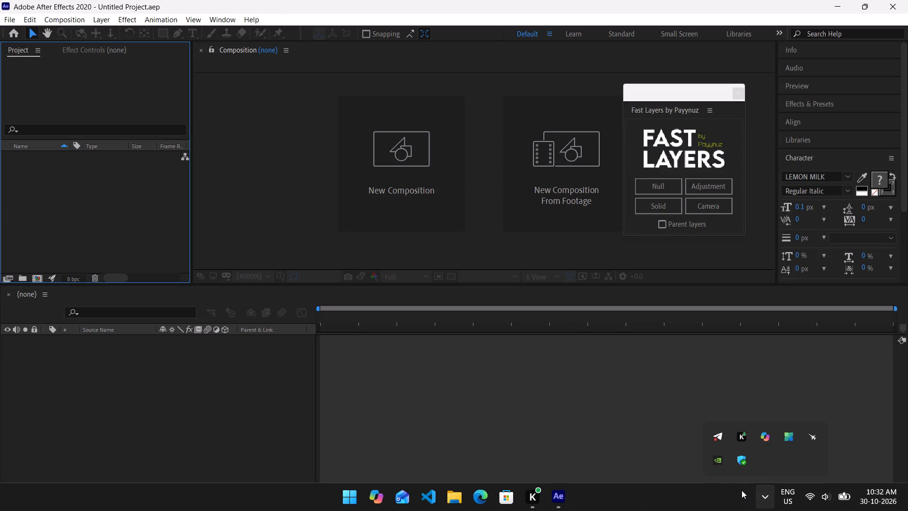
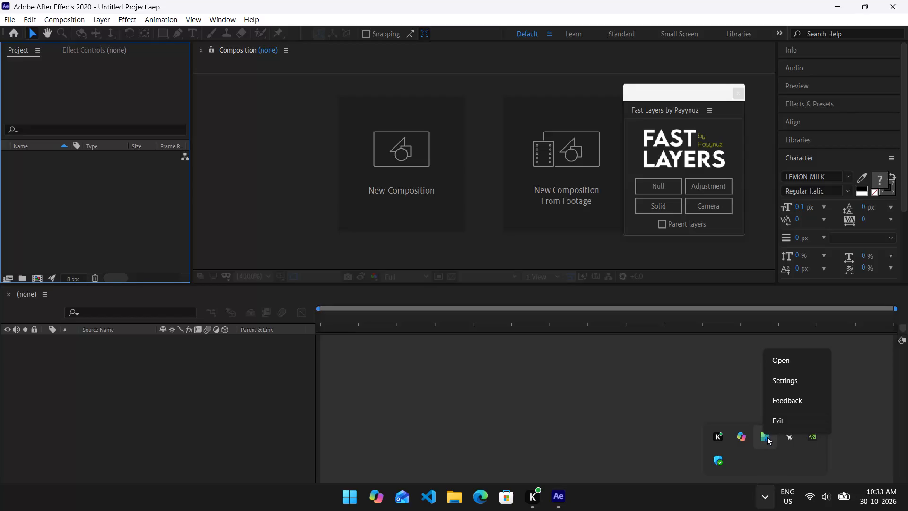
Open Microsoft PC Manager and run its PC boost to free up memory.
click(767, 437)
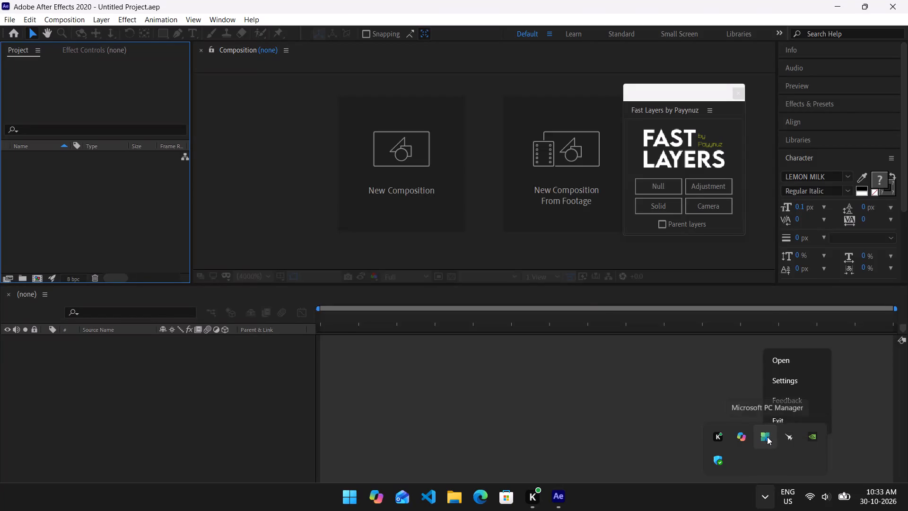
click(480, 243)
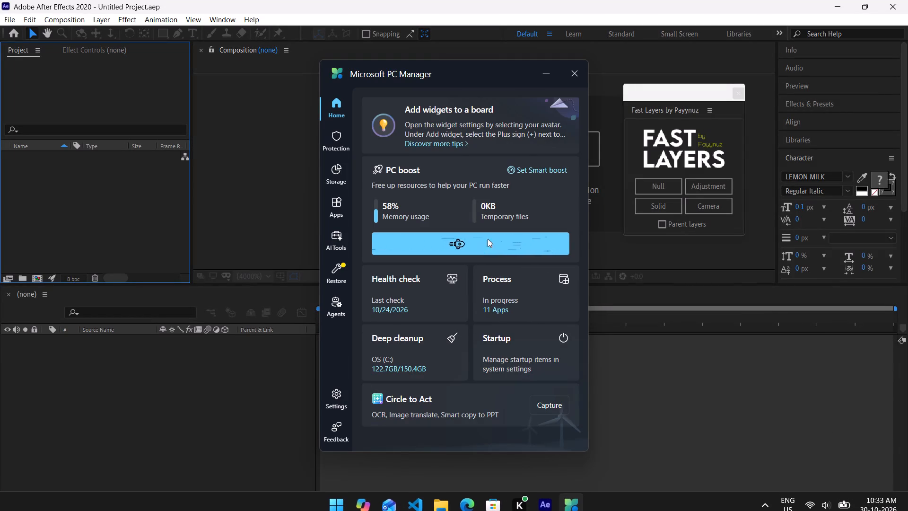
In PC Manager's process management, end Copilot, Microsoft OneDrive Sync Service, Microsoft Cross Device Service, WidgetBoard and ArchiveObserver.
click(519, 298)
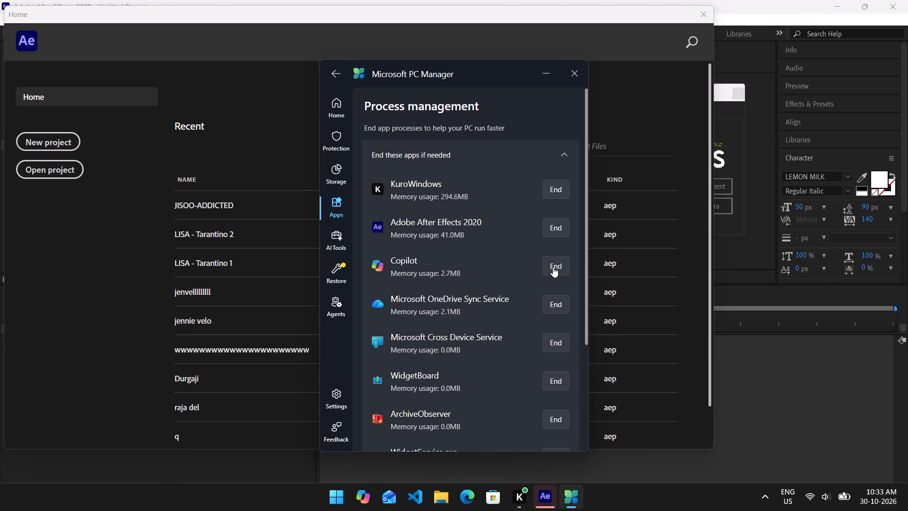
click(553, 267)
key(Return)
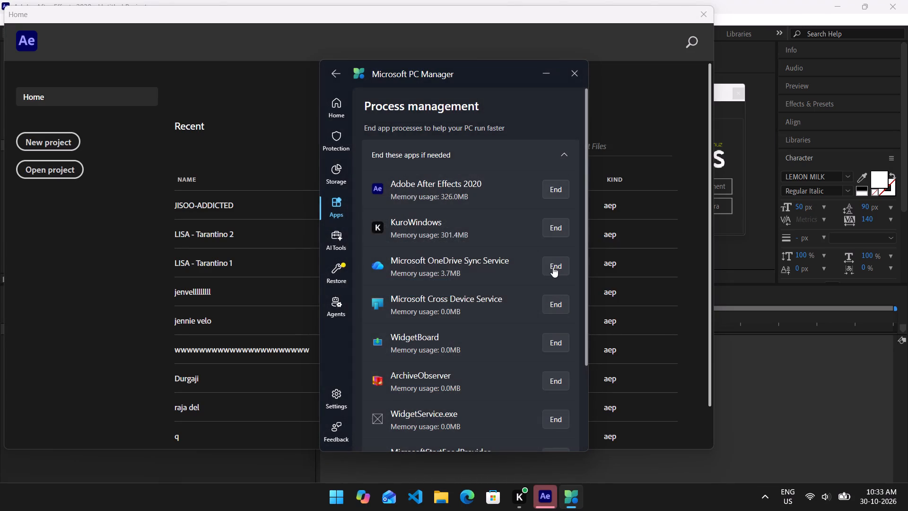
click(553, 267)
key(Return)
click(553, 267)
key(Return)
click(553, 267)
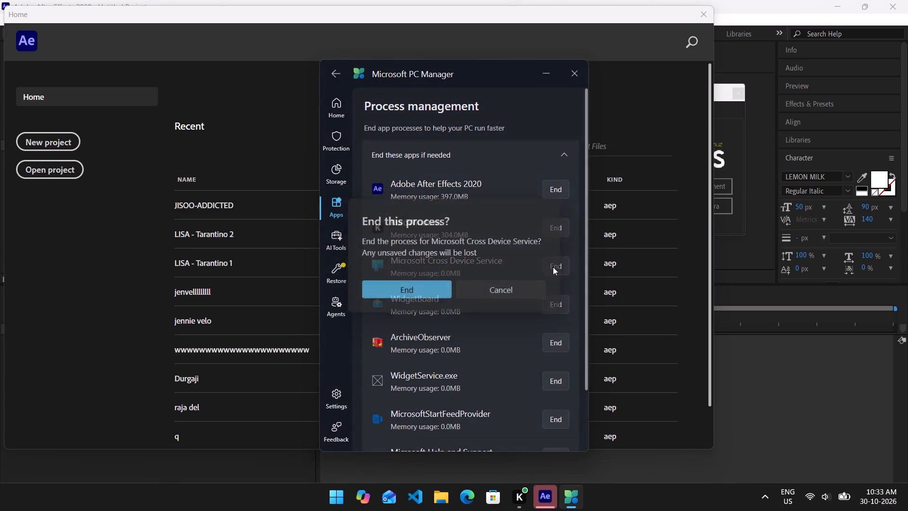
key(Return)
click(553, 267)
key(Return)
click(553, 267)
key(Return)
click(553, 267)
key(Return)
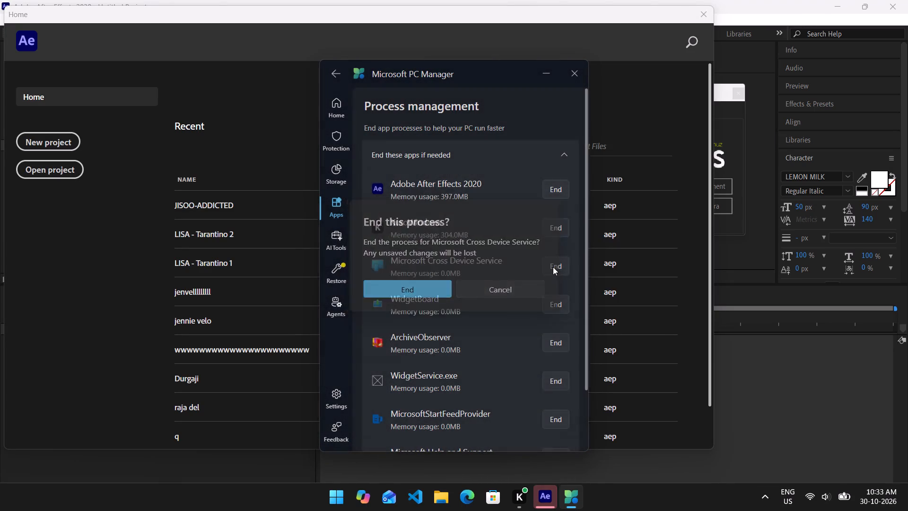
click(553, 267)
key(Return)
click(553, 267)
key(Return)
click(553, 267)
key(Return)
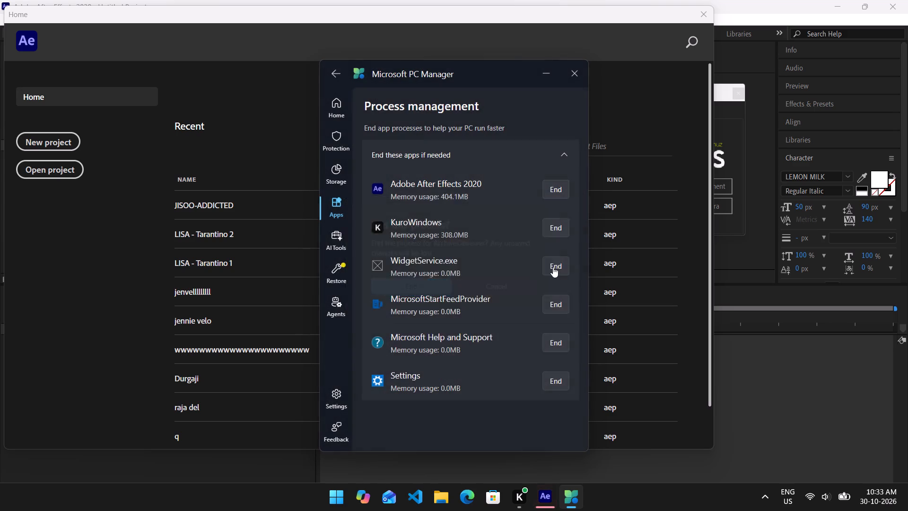
End the WidgetService.exe, MicrosoftStartFeedProvider, Microsoft Help and Support and Settings processes, and close PC Manager.
click(553, 267)
key(Return)
click(553, 267)
key(Return)
click(553, 267)
key(Return)
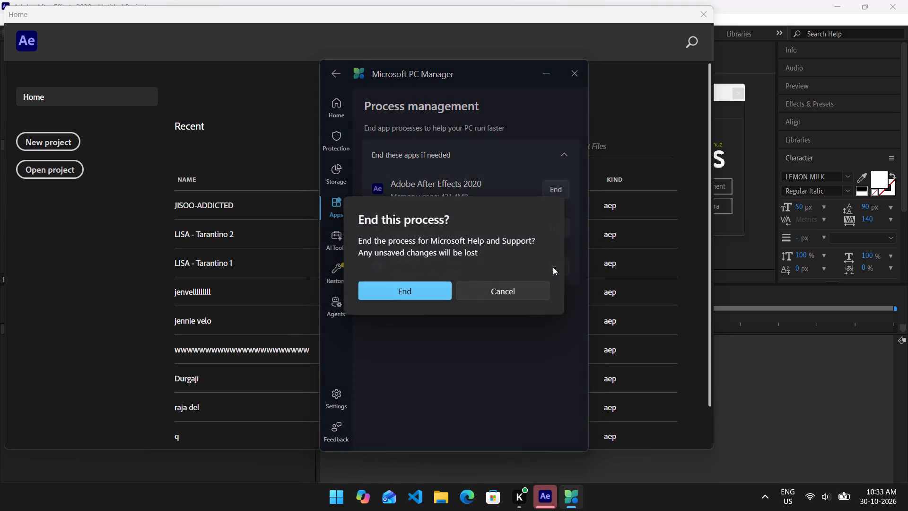
click(553, 267)
key(Return)
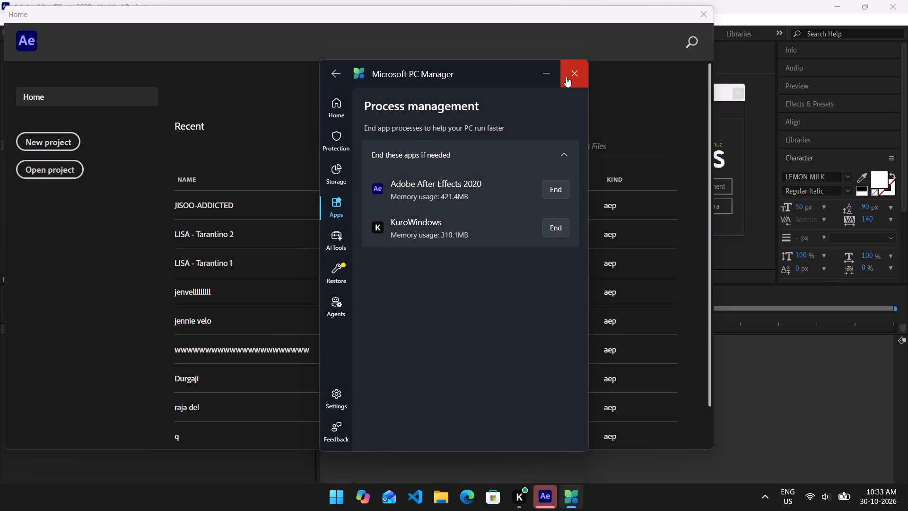
click(567, 76)
Start a new After Effects project from the Home window.
click(64, 145)
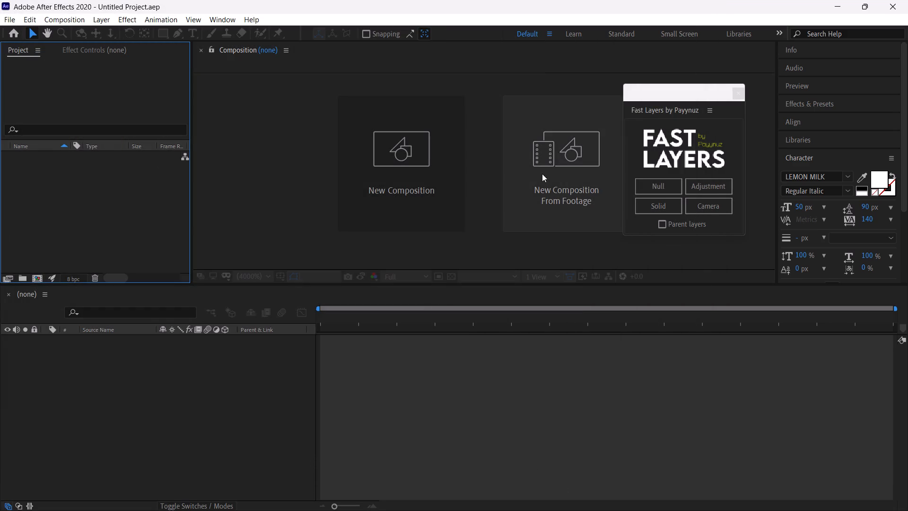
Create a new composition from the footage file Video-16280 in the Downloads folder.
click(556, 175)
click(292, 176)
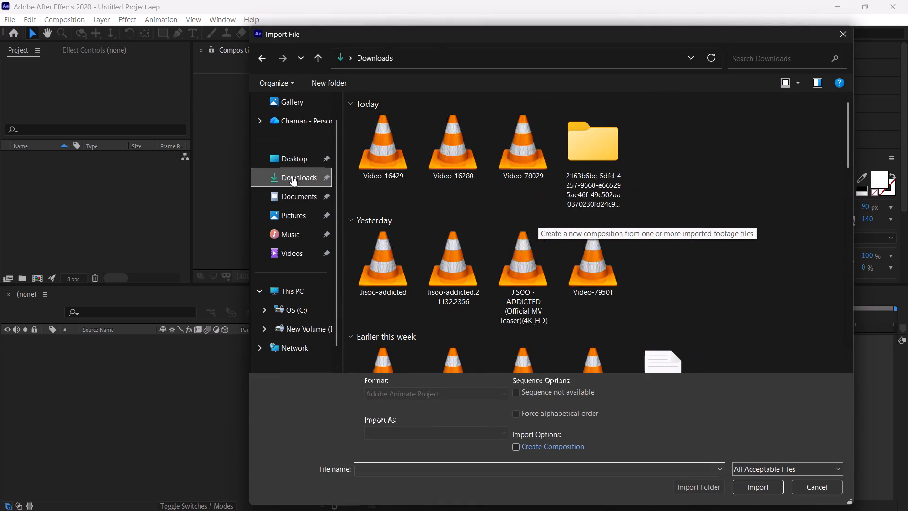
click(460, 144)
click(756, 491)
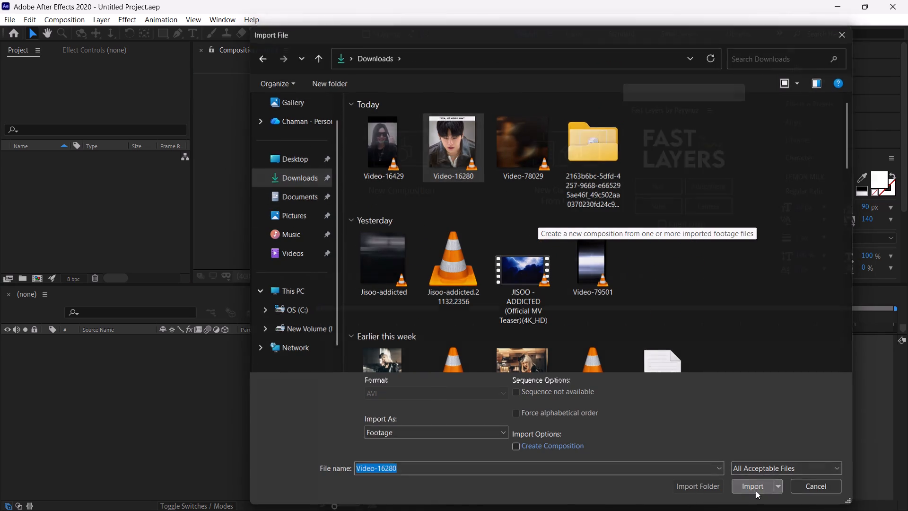
Play and scrub through the Video-16280 composition to review the footage.
key(space)
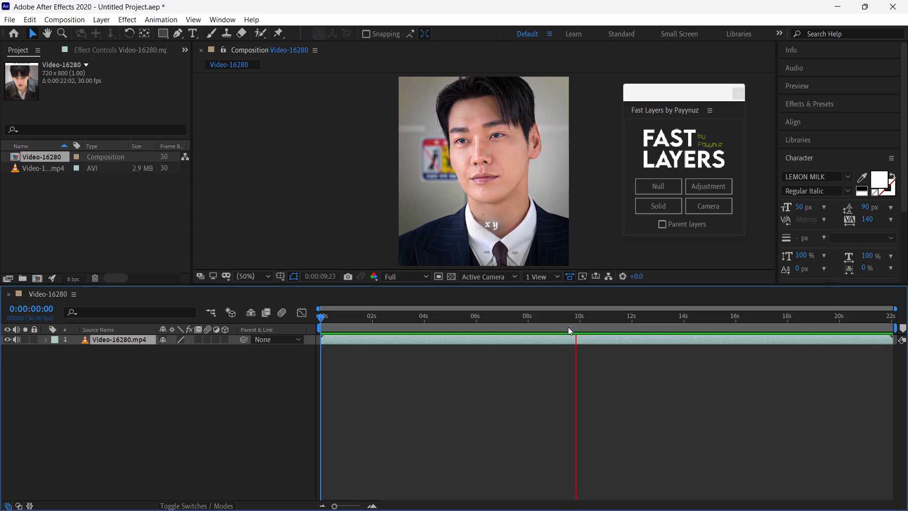
click(607, 323)
drag(607, 323, 628, 334)
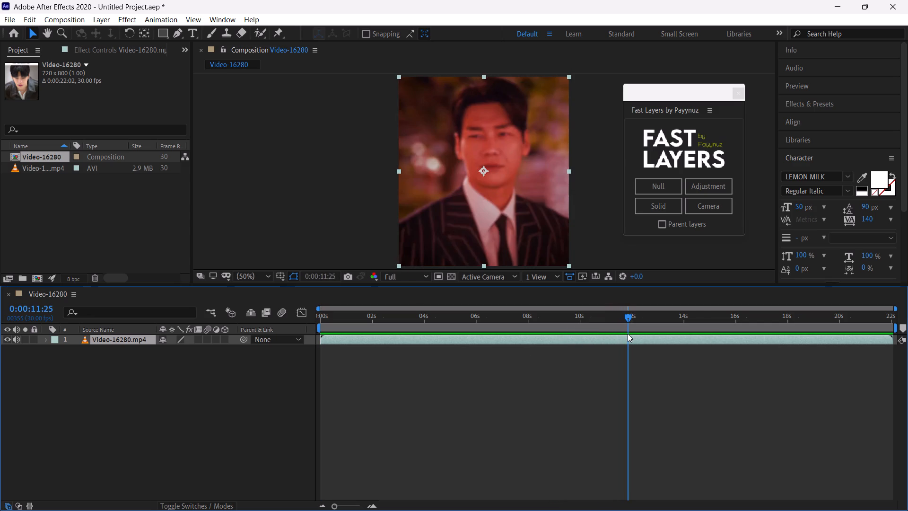
drag(628, 334, 628, 334)
drag(628, 334, 255, 376)
click(457, 361)
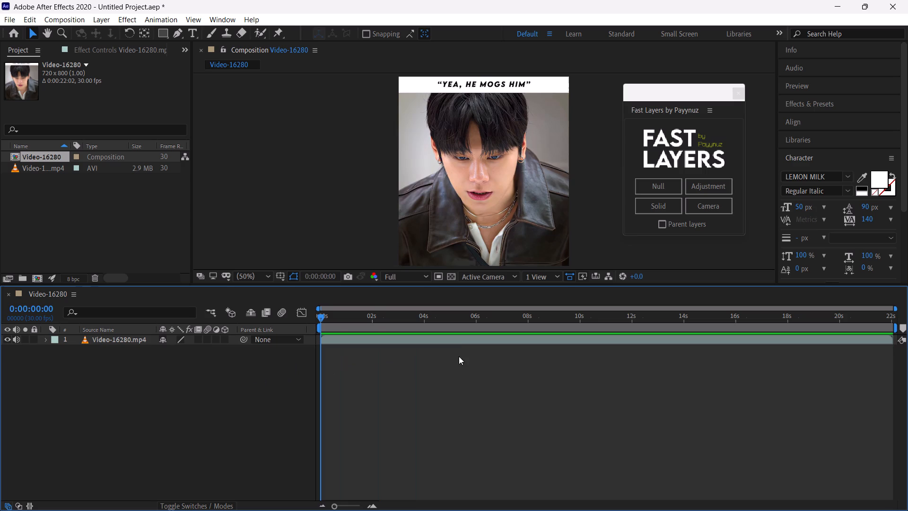
click(599, 314)
key(space)
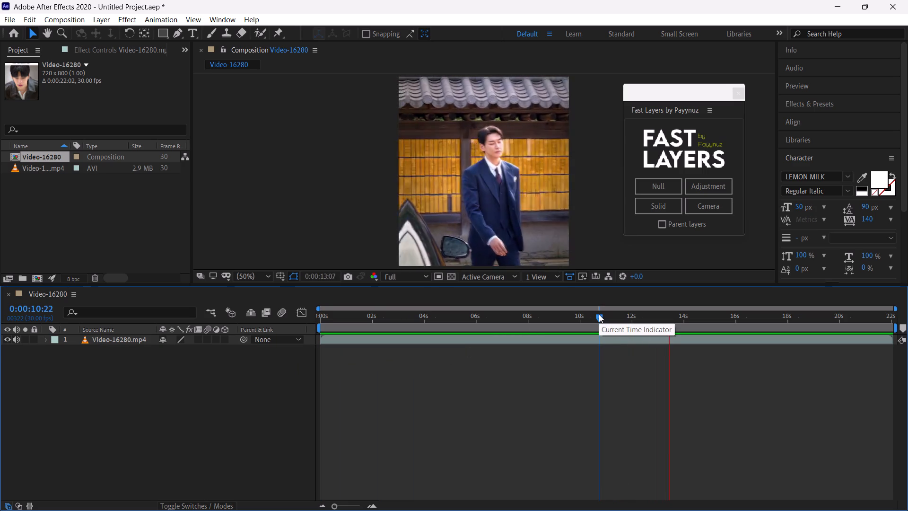
click(599, 314)
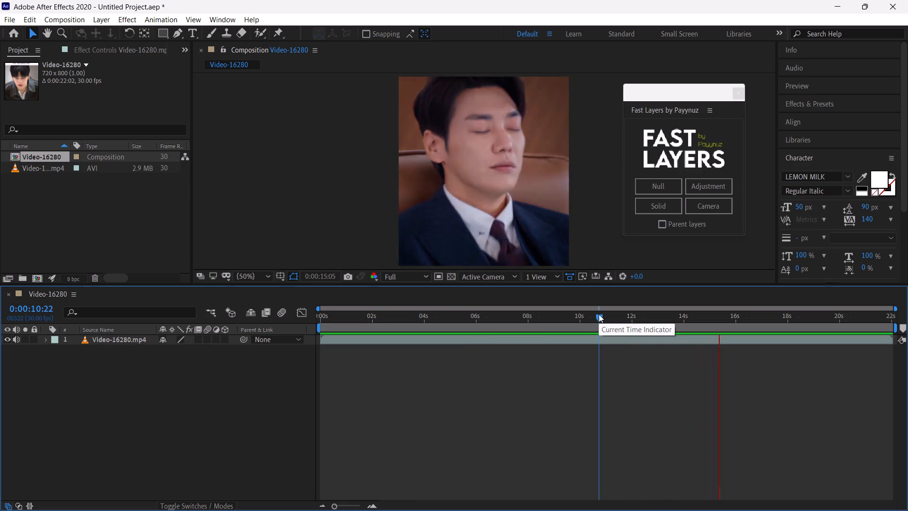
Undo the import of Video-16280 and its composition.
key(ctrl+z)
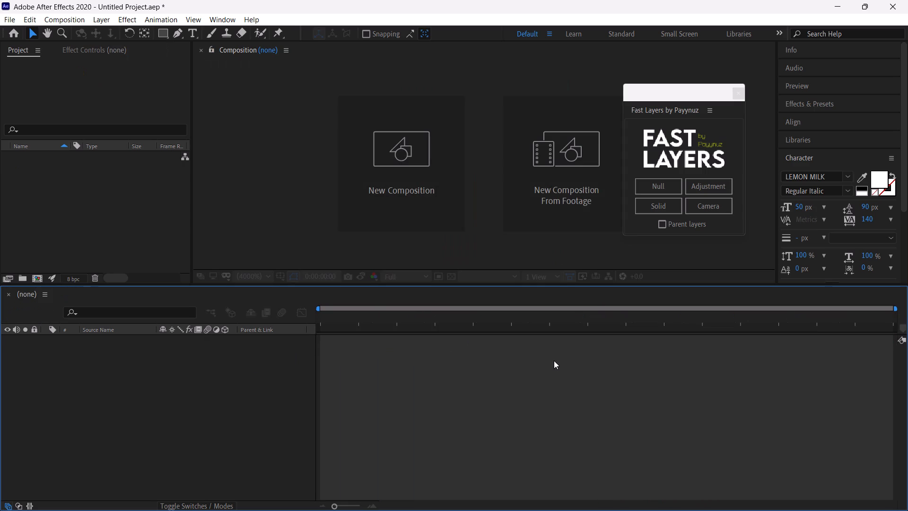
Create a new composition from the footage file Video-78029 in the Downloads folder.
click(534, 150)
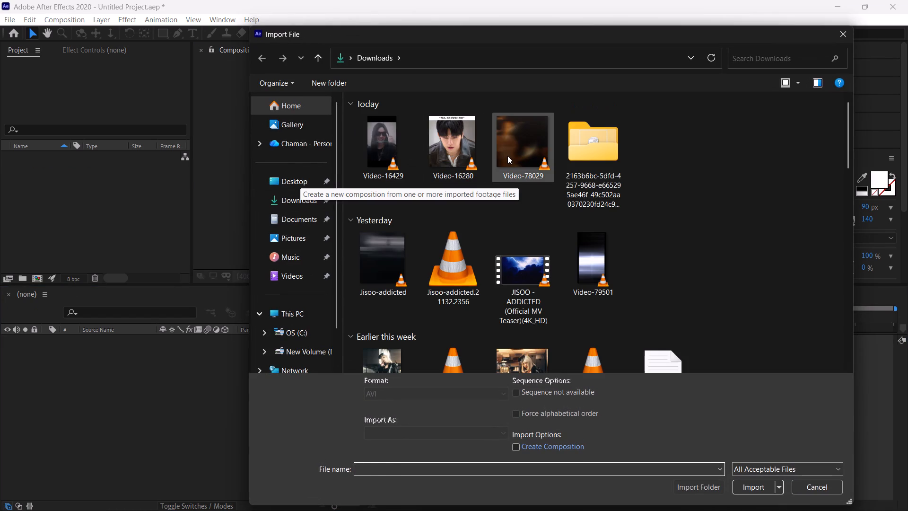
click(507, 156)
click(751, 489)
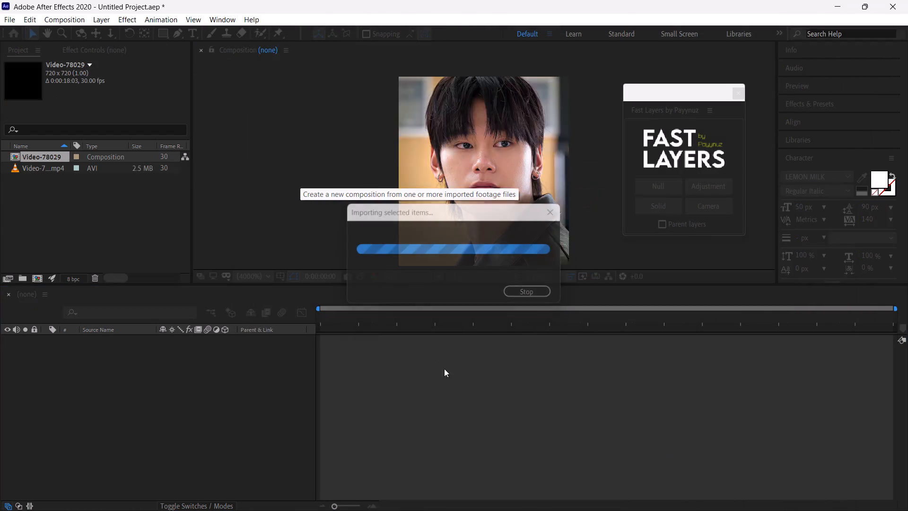
Play the Video-78029 composition from the start to review the footage.
key(space)
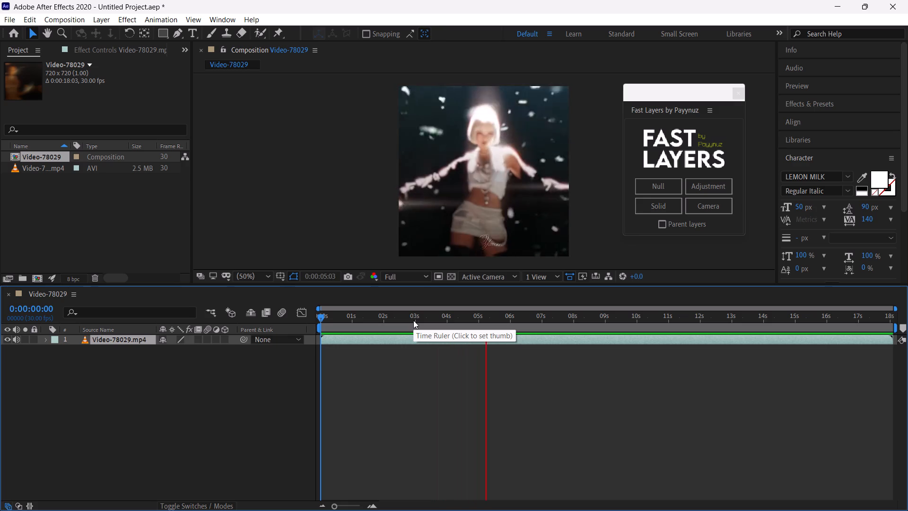
click(413, 320)
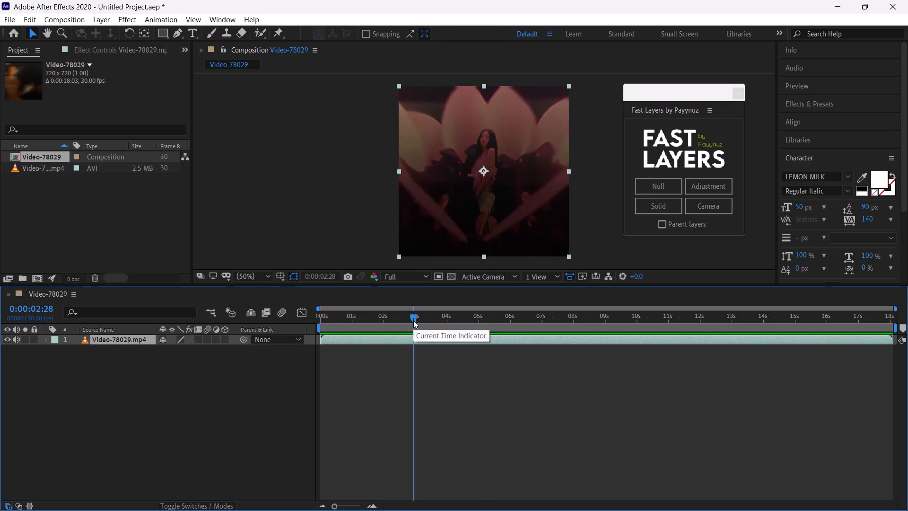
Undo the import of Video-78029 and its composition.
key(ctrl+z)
Create a new composition from the footage file Video-78029 in the Downloads folder.
click(518, 181)
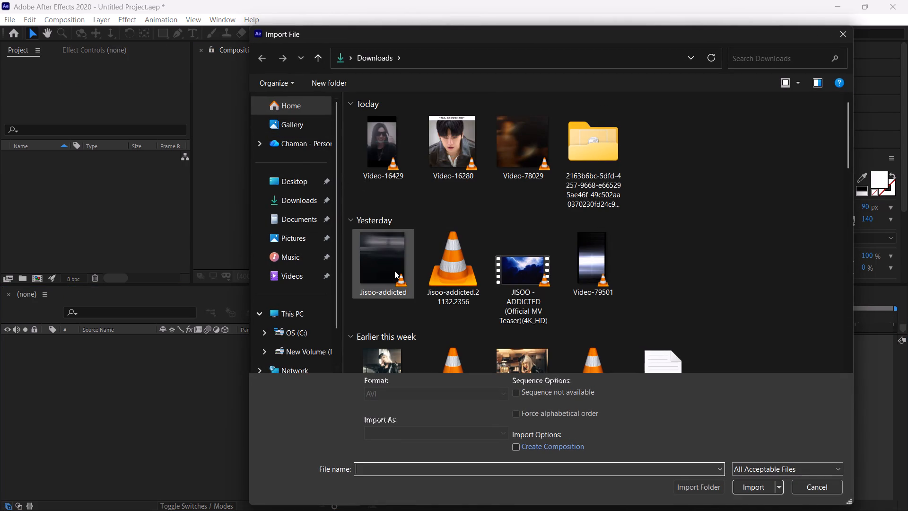
click(527, 148)
click(750, 488)
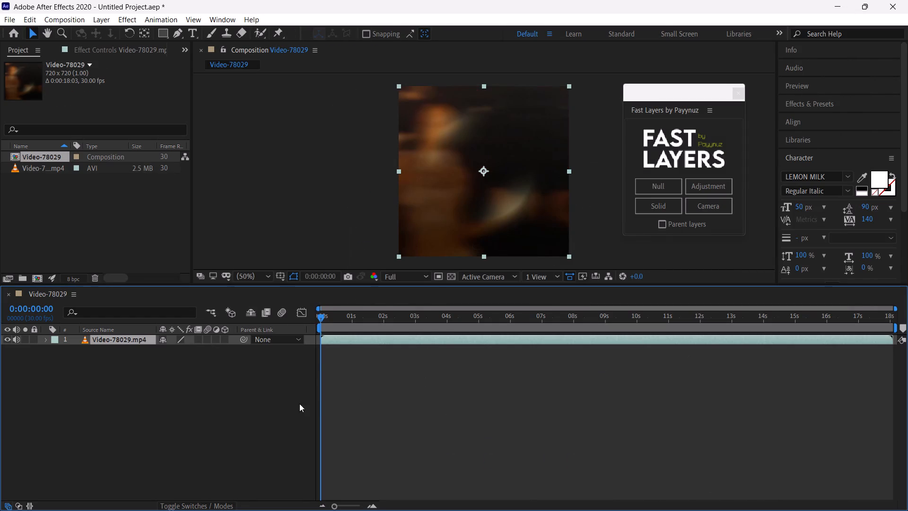
Set the Video-78029 composition to 1080 px wide, 1080 px high, 60 frames per second, with a duration of 0:00:18:10.
right_click(290, 403)
click(351, 288)
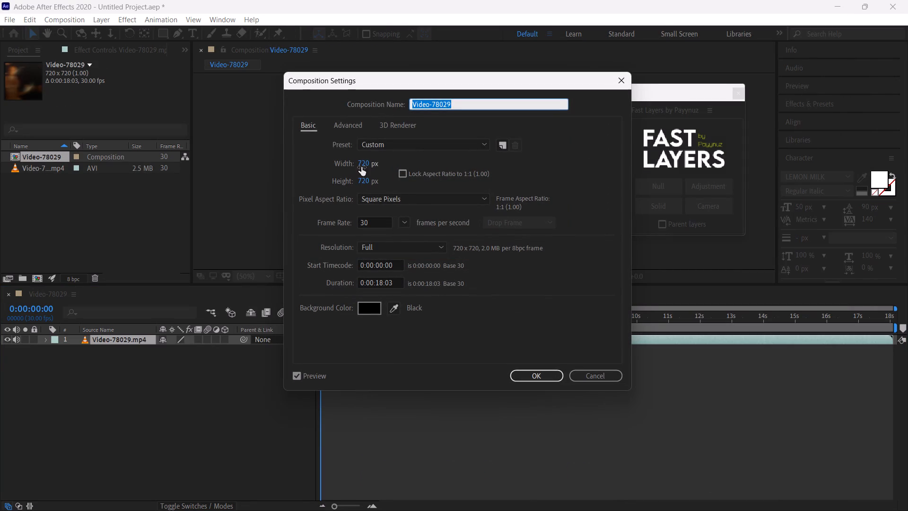
click(361, 166)
text(1080)
click(364, 180)
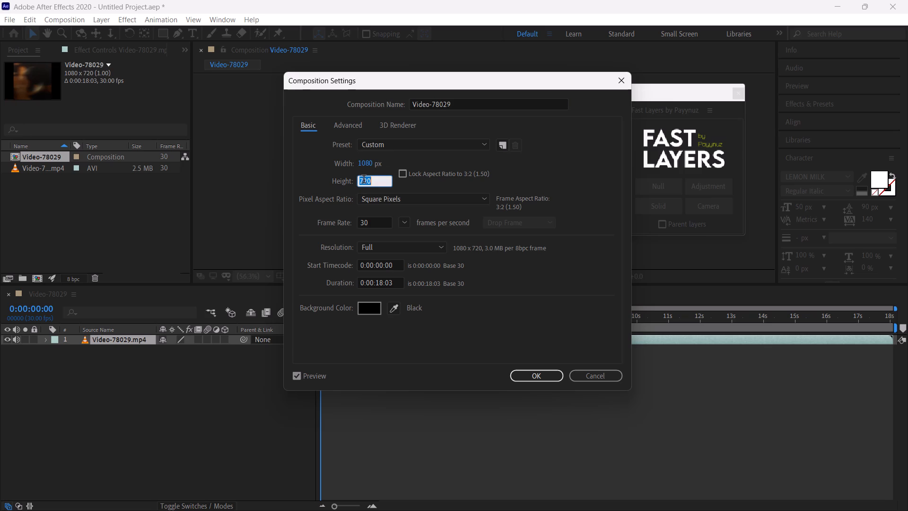
text(1080)
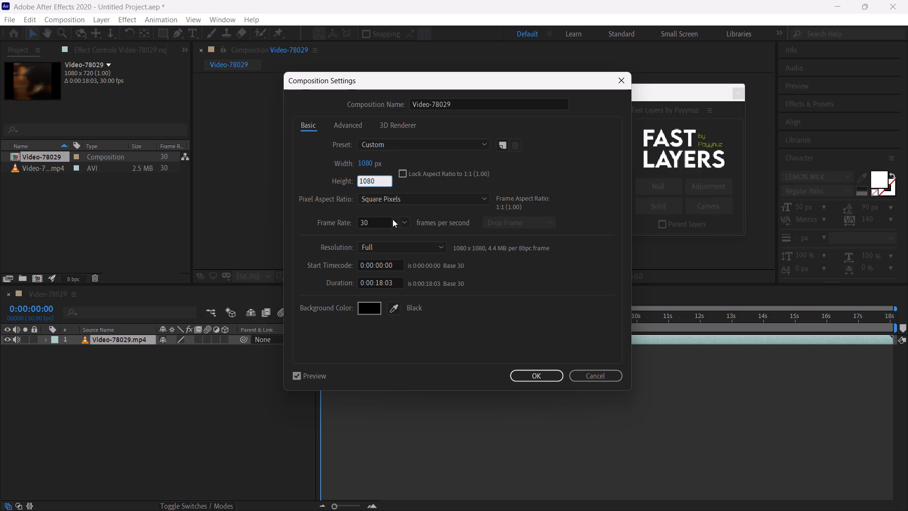
click(407, 220)
click(419, 366)
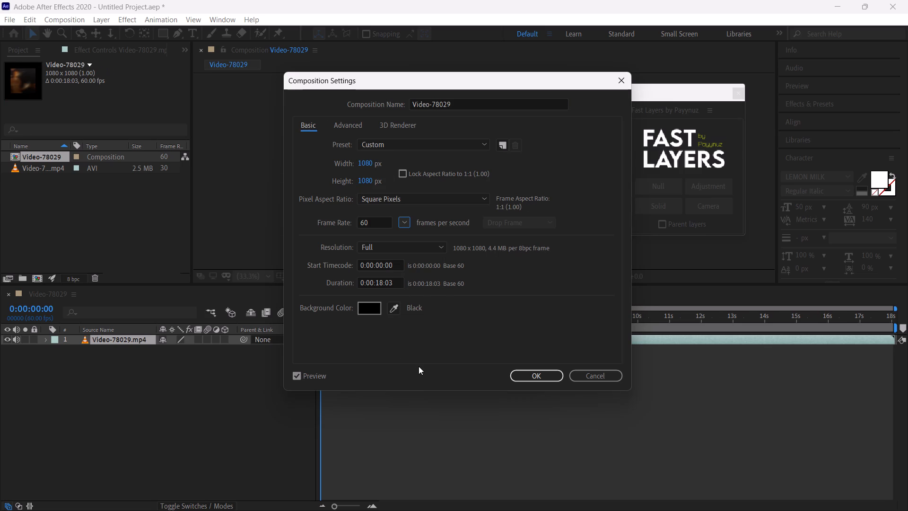
click(389, 280)
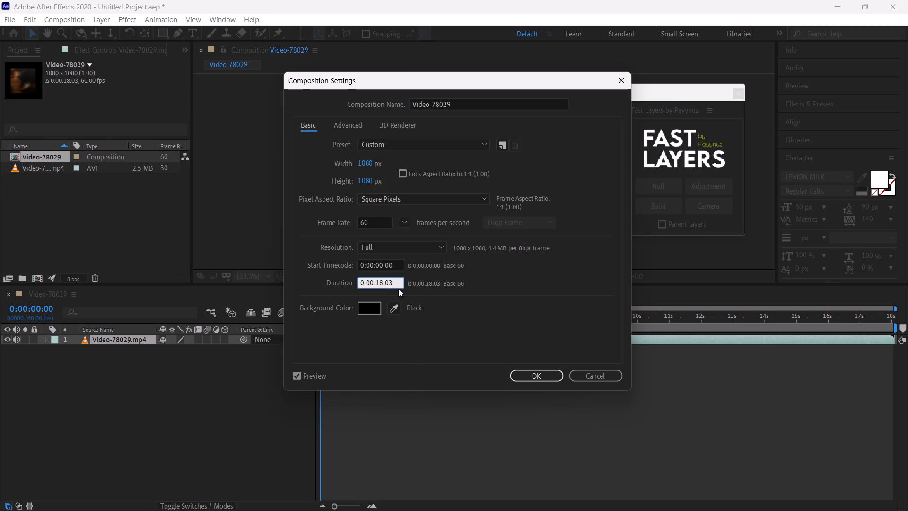
key(Right)
key(BackSpace)
key(BackSpace)
text(10)
key(Return)
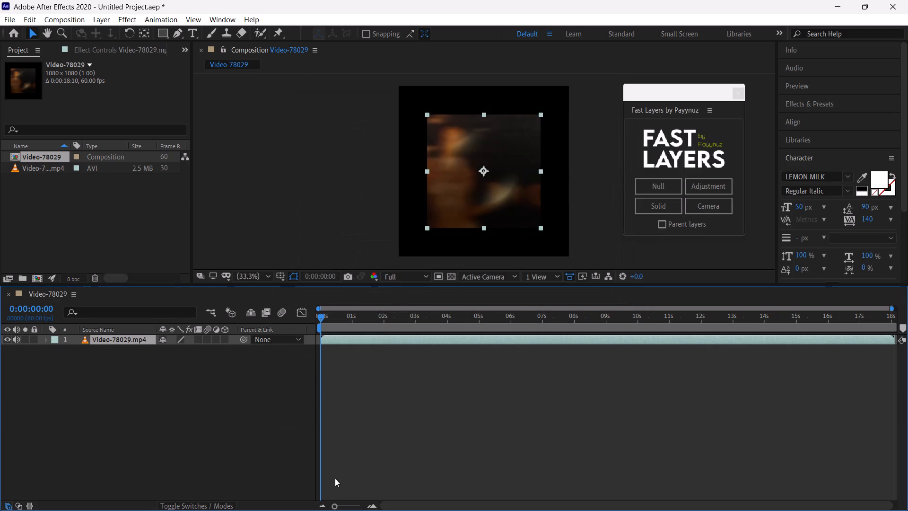
Find the end time of the Video-78029.mp4 layer and set the composition's duration to match it, 0:00:18:06.
drag(336, 506, 320, 504)
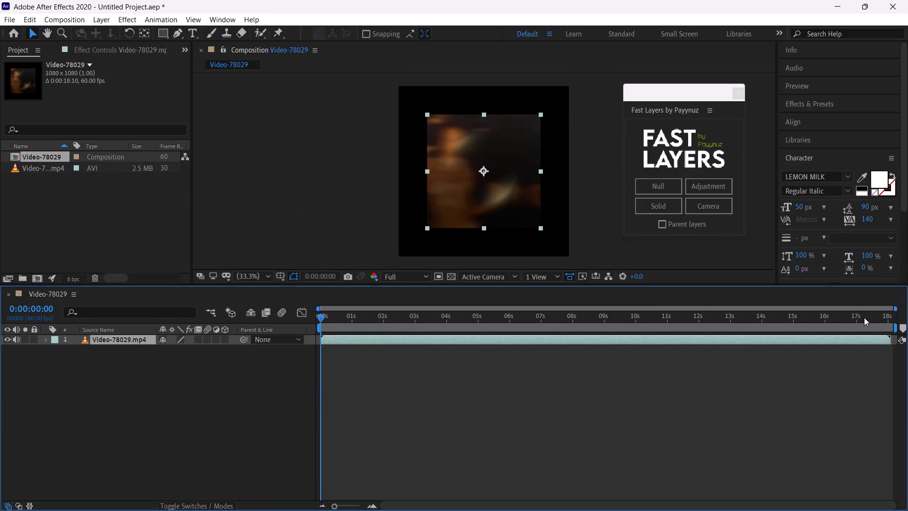
drag(864, 317, 890, 337)
drag(346, 504, 364, 506)
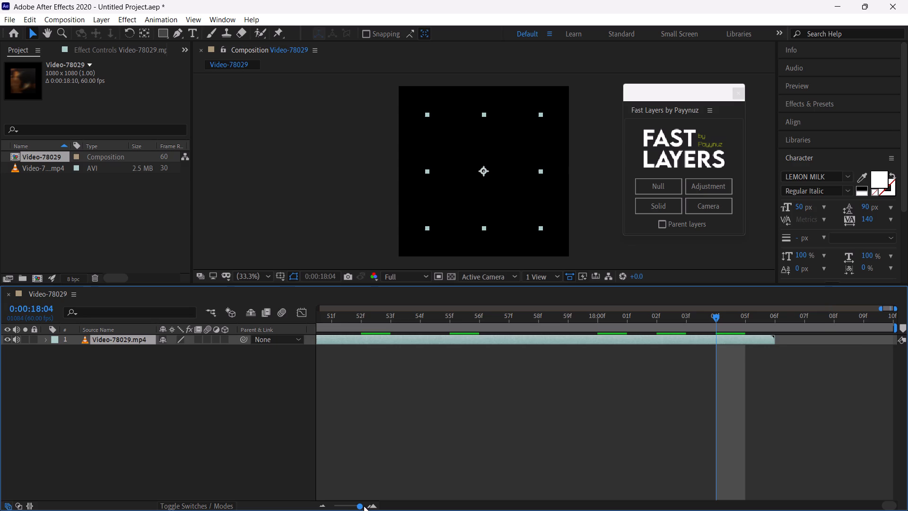
drag(364, 506, 368, 506)
drag(767, 310, 785, 329)
drag(768, 319, 776, 324)
click(328, 276)
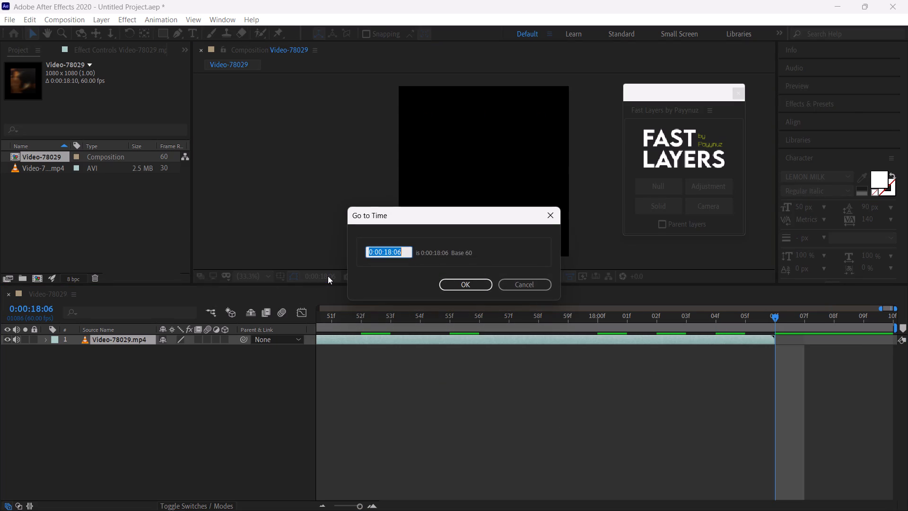
key(ctrl+c)
key(ctrl+c)
click(472, 289)
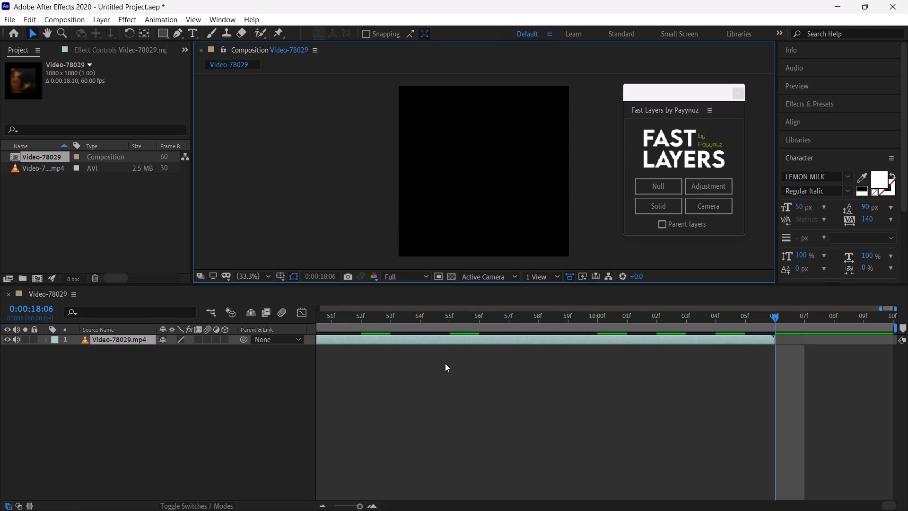
right_click(445, 363)
click(494, 390)
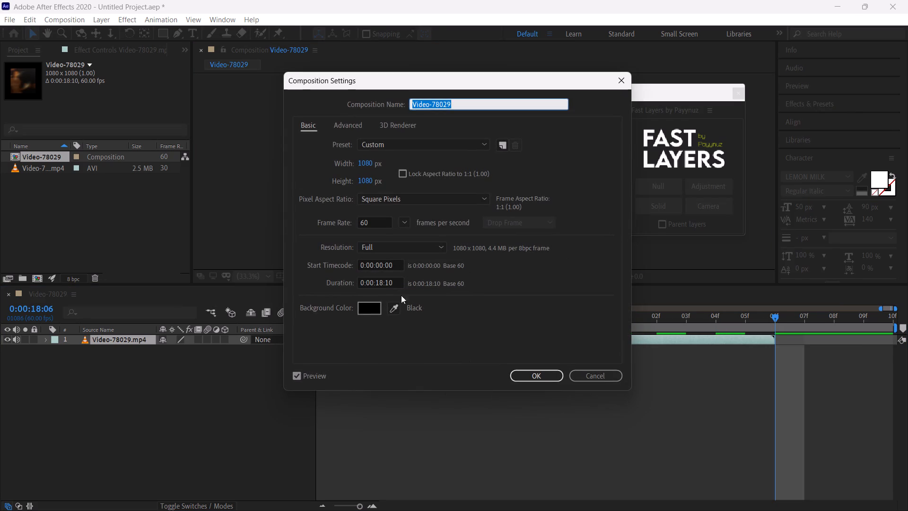
drag(398, 285, 350, 282)
key(ctrl+v)
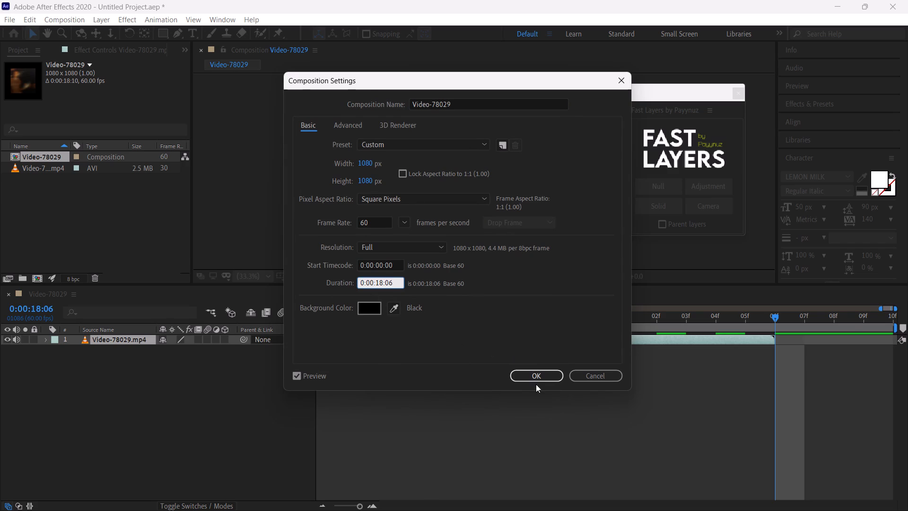
click(534, 377)
drag(356, 505, 304, 498)
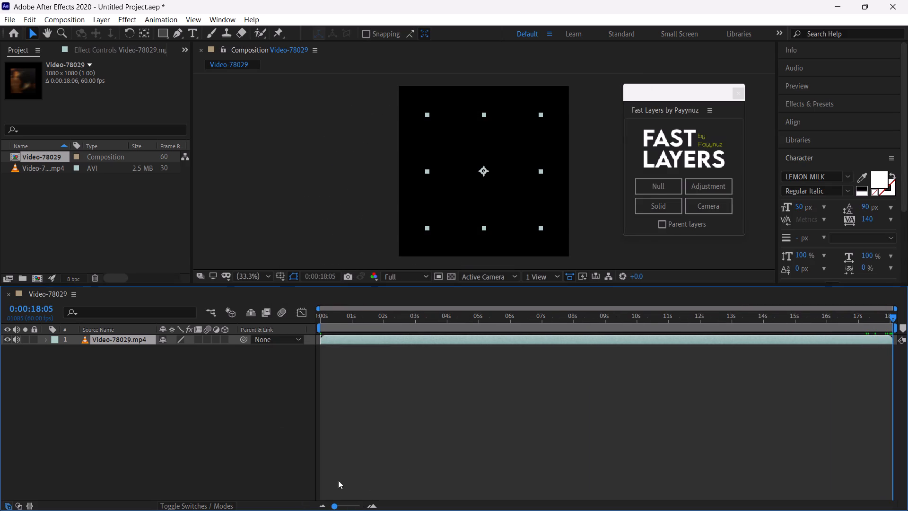
Save the project as JISOO-ADDICTED1 in the AEP folder inside Editing software on the D: drive.
key(ctrl+s)
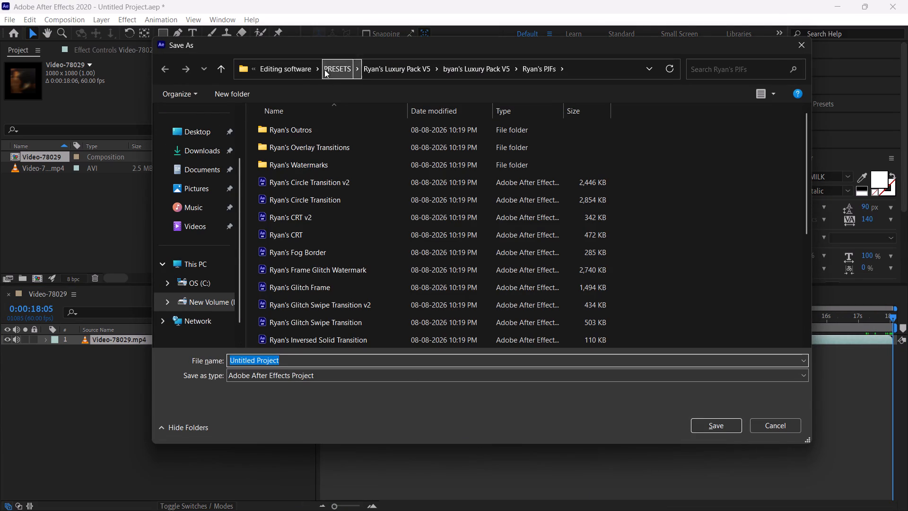
click(298, 68)
double_click(319, 148)
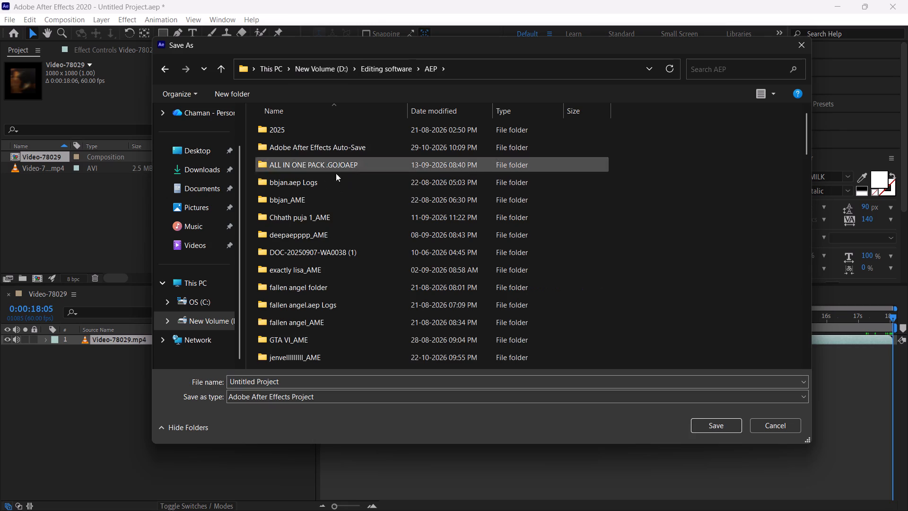
click(323, 385)
text(jis)
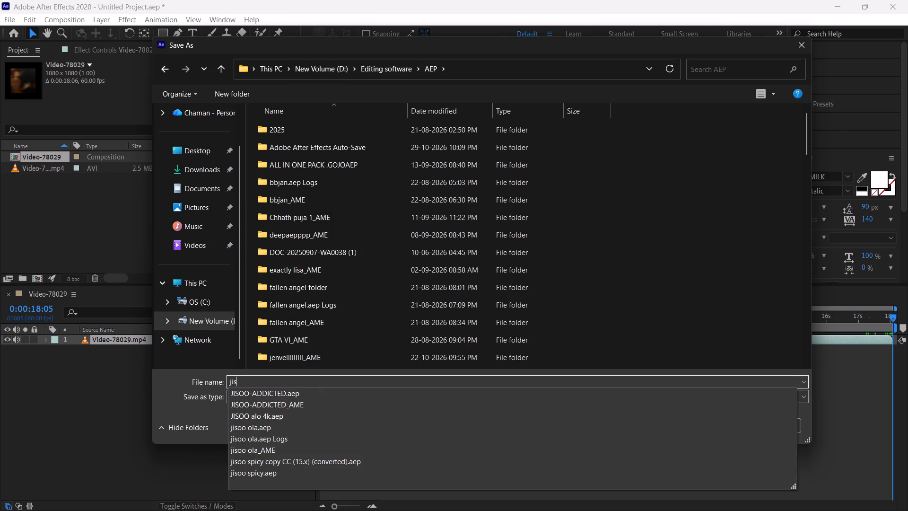
key(Down)
key(BackSpace)
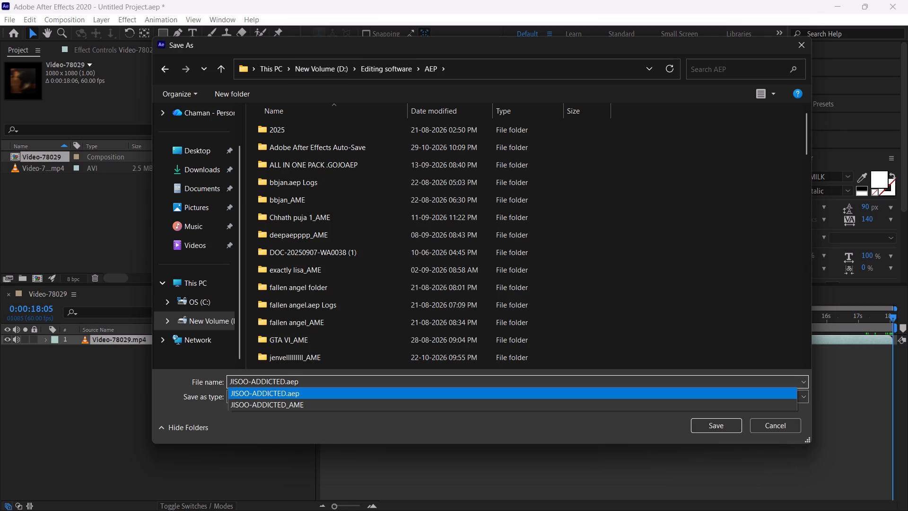
key(BackSpace)
key(BackSpace)
key(BackSpace)
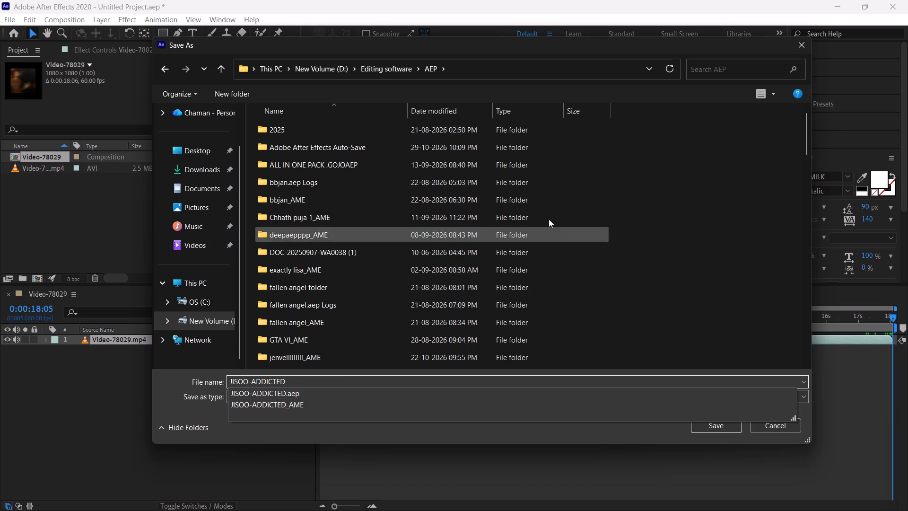
key(1)
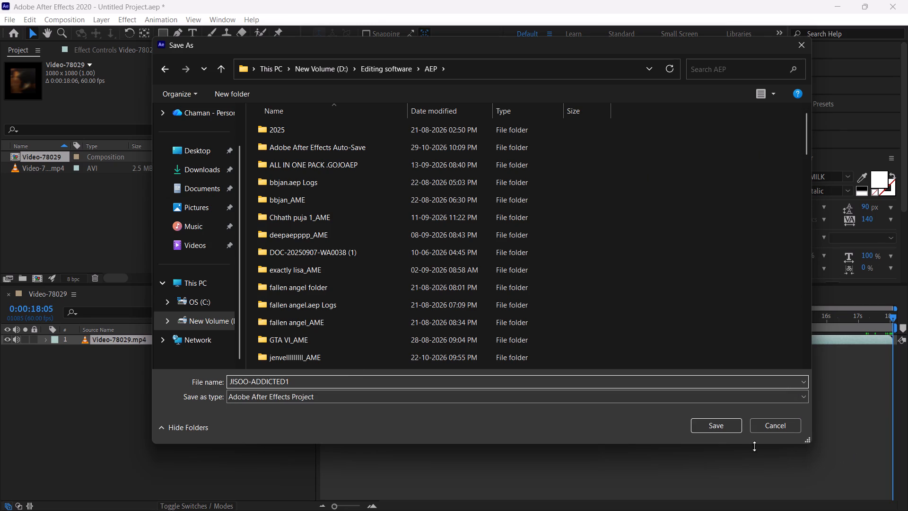
click(731, 426)
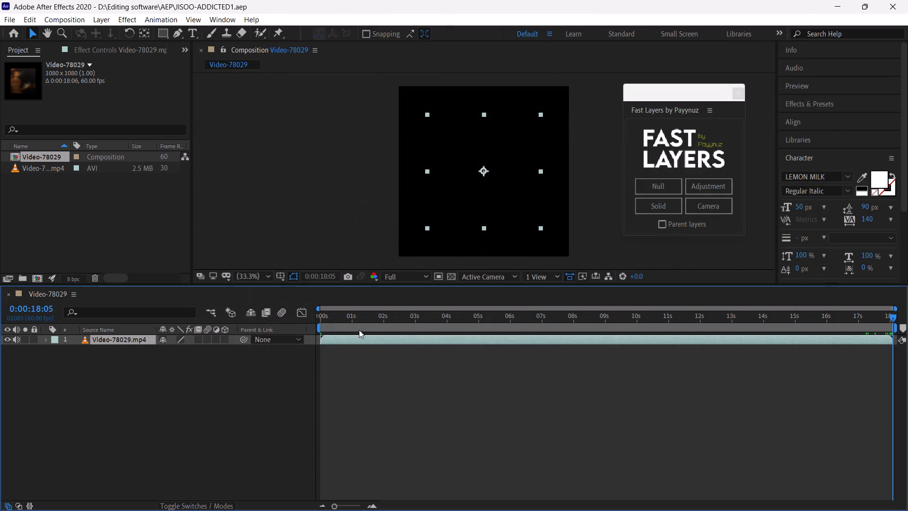
Convert the audio of the Video-78029.mp4 layer to keyframes with the Keyframe Assistant.
click(341, 321)
right_click(357, 342)
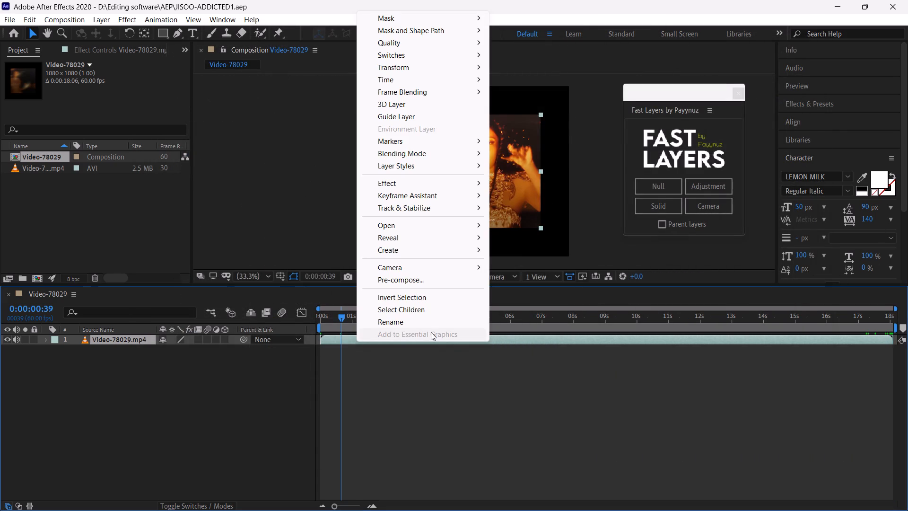
click(438, 198)
click(523, 195)
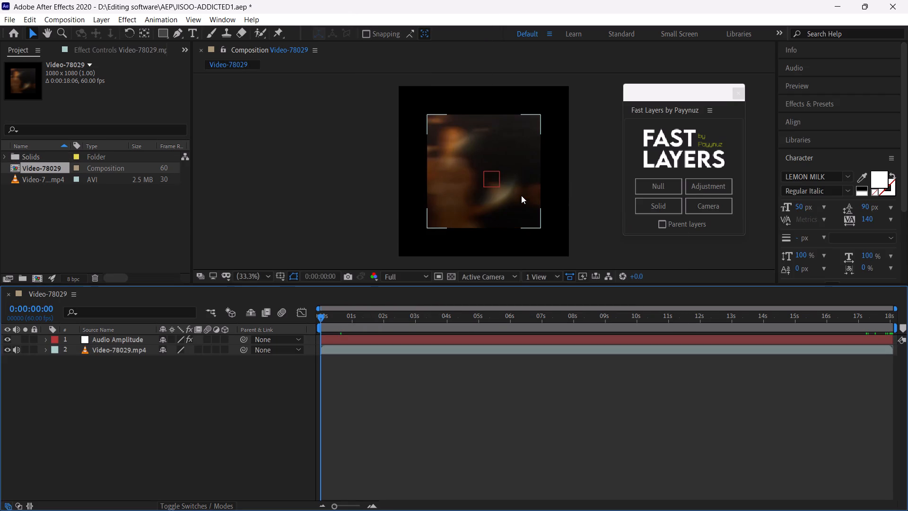
Delete the Left Channel and Right Channel effects from the Audio Amplitude layer.
click(526, 340)
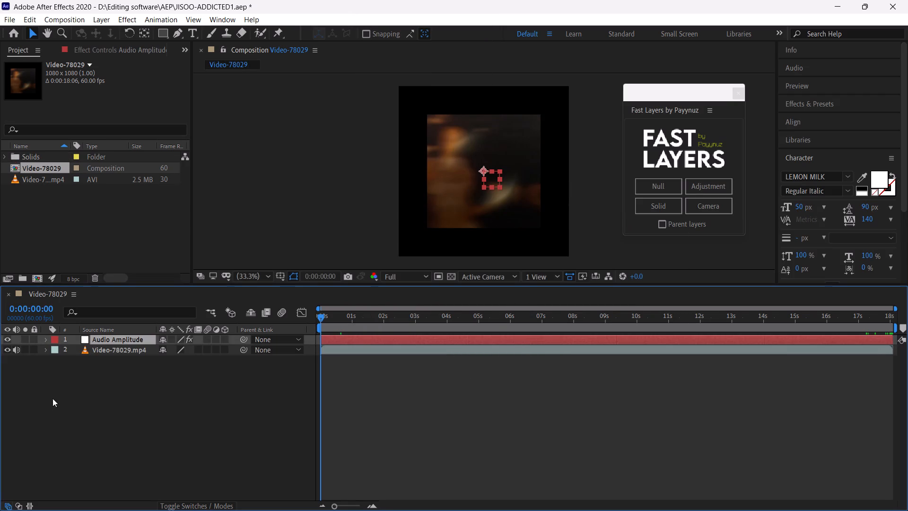
click(43, 338)
click(79, 350)
click(64, 349)
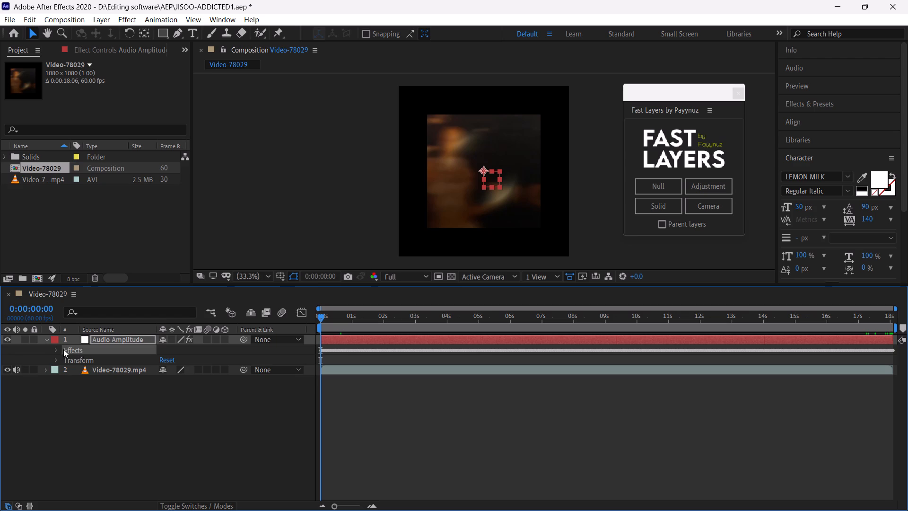
click(59, 348)
click(80, 362)
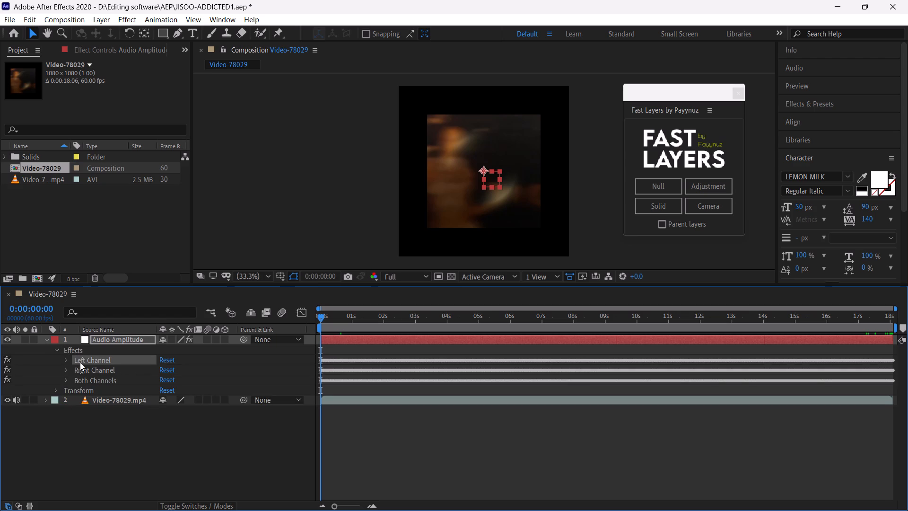
key(BackSpace)
click(80, 362)
key(BackSpace)
Show the Both Channels Slider keyframes of the Audio Amplitude layer in the Graph Editor.
click(67, 360)
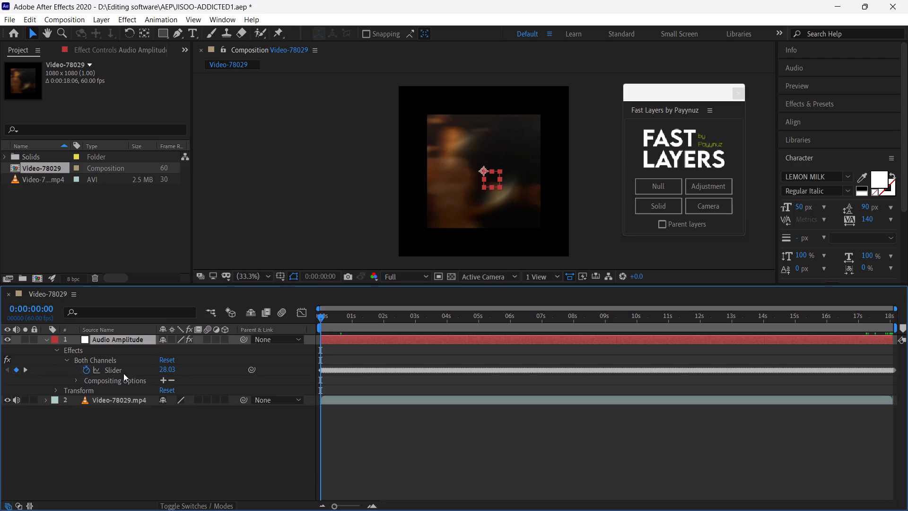
click(130, 371)
click(292, 312)
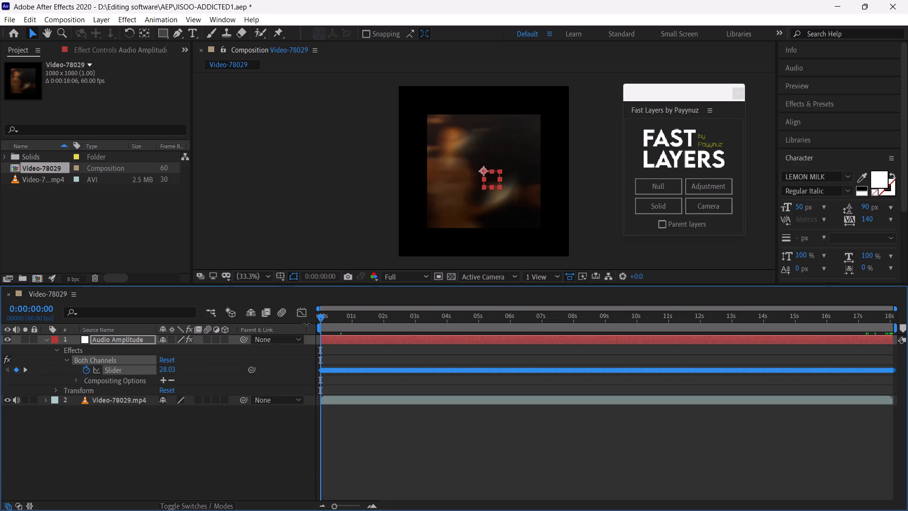
click(299, 315)
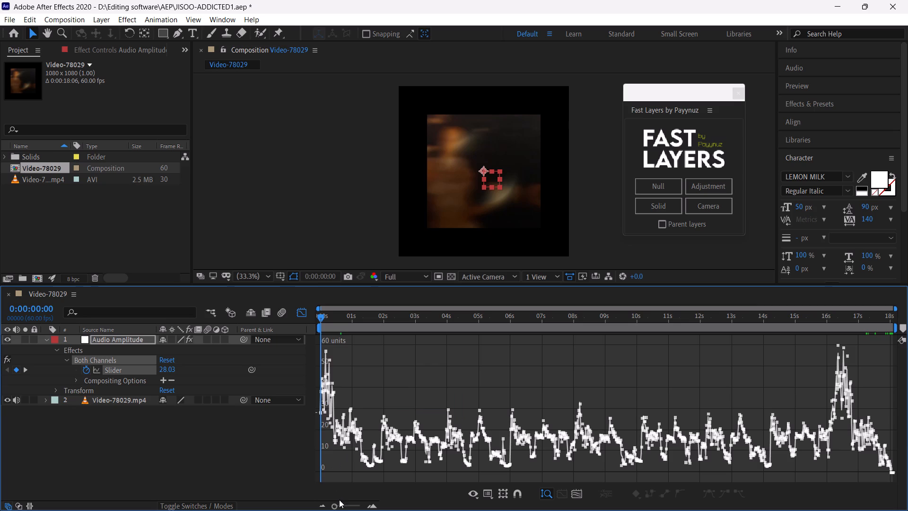
Play and scrub the opening of the composition against the audio amplitude graph to locate the first beat.
drag(340, 505, 351, 505)
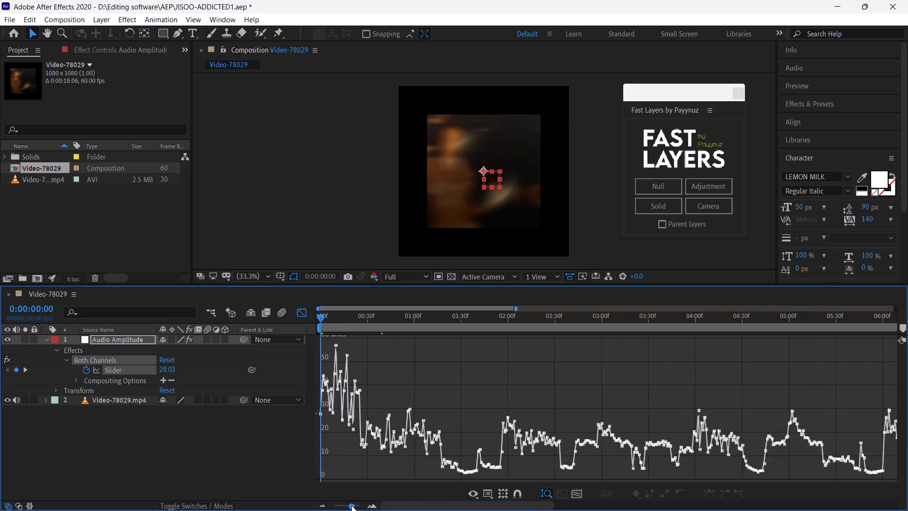
drag(351, 505, 349, 504)
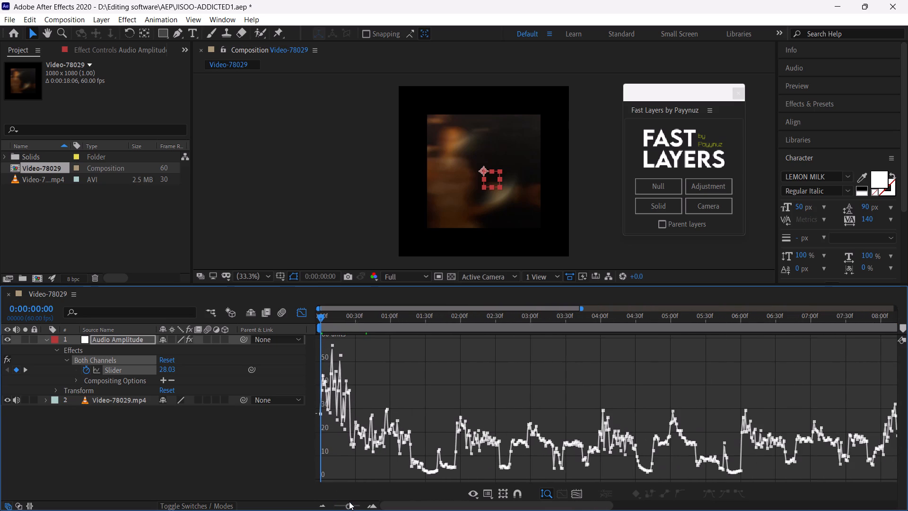
key(space)
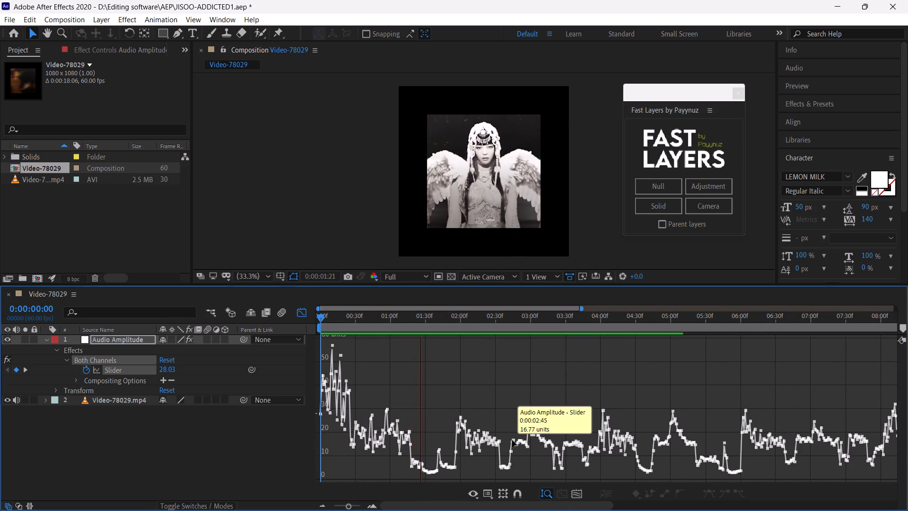
click(369, 313)
drag(369, 313, 312, 316)
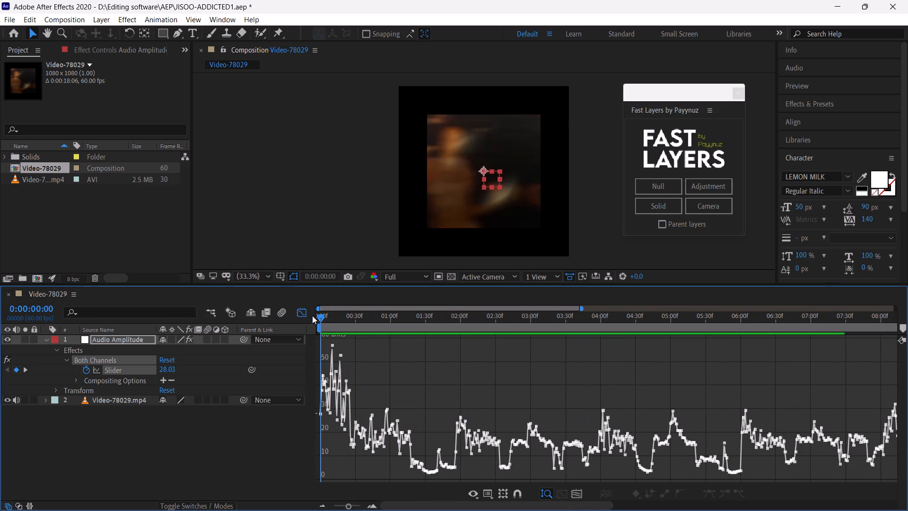
drag(312, 316, 383, 362)
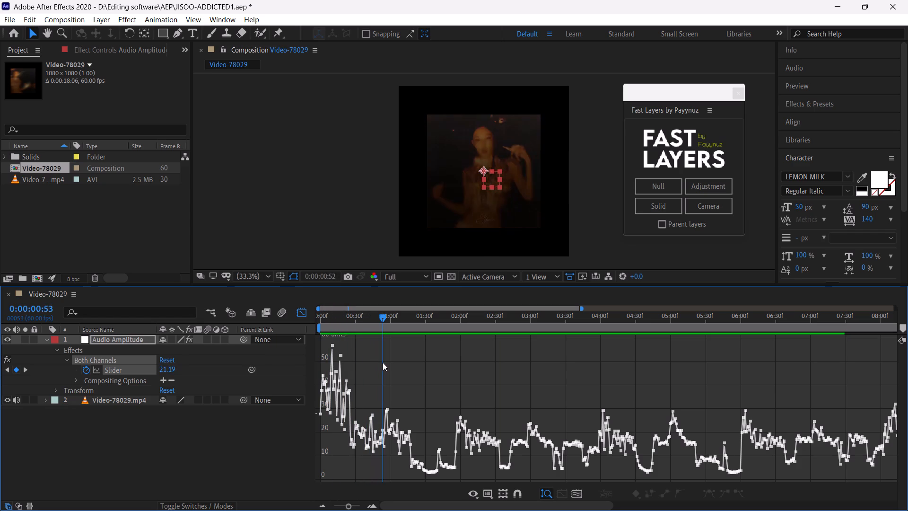
drag(383, 362, 384, 364)
key(space)
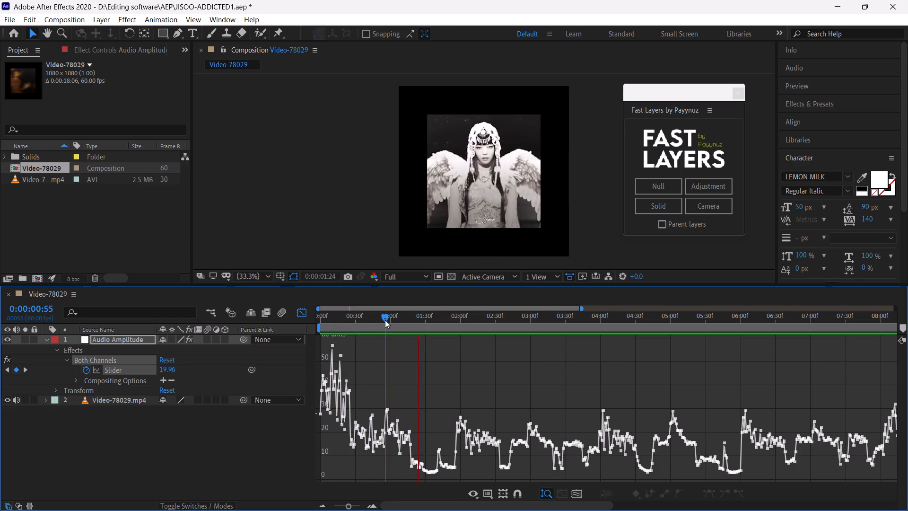
click(385, 320)
key(space)
click(385, 320)
key(space)
click(385, 320)
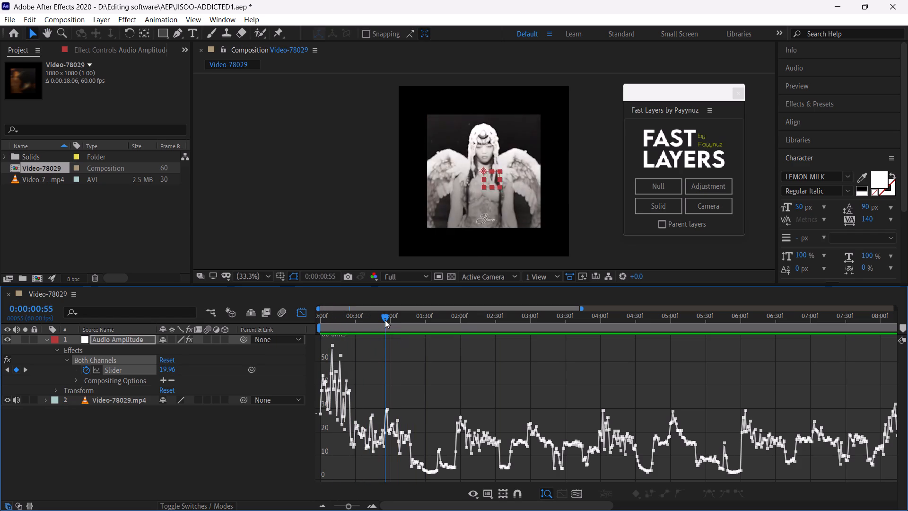
Step the current time to 0:00:00:54, add a composition marker there, and start playback from it.
drag(349, 505, 357, 510)
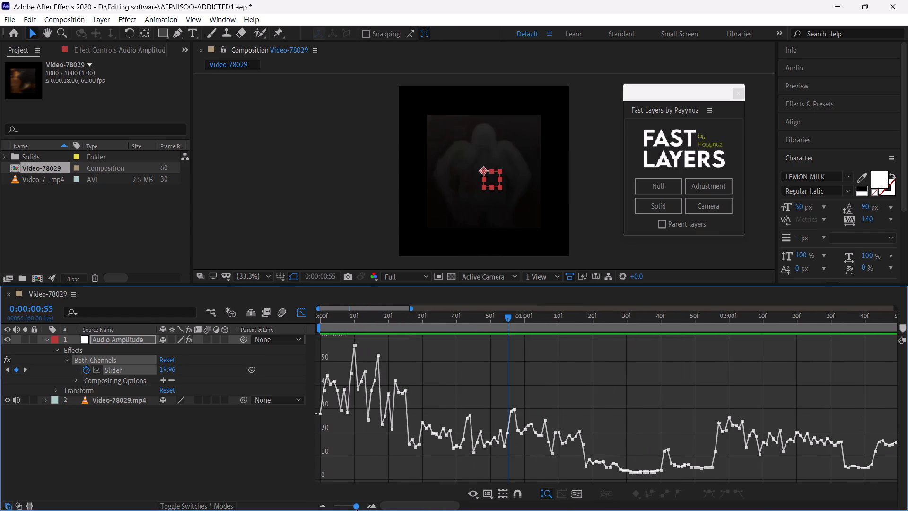
drag(357, 510, 358, 510)
key(ctrl+Left)
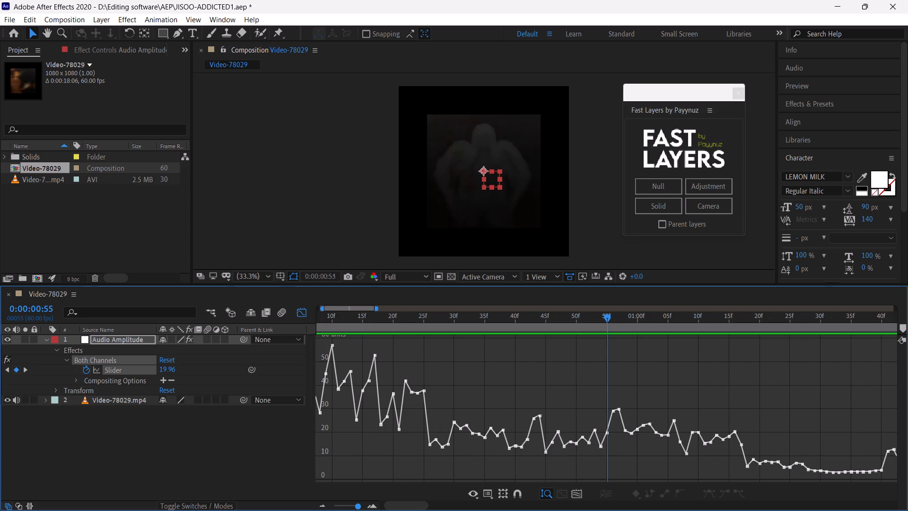
key(ctrl+Right)
key(ctrl+Right)
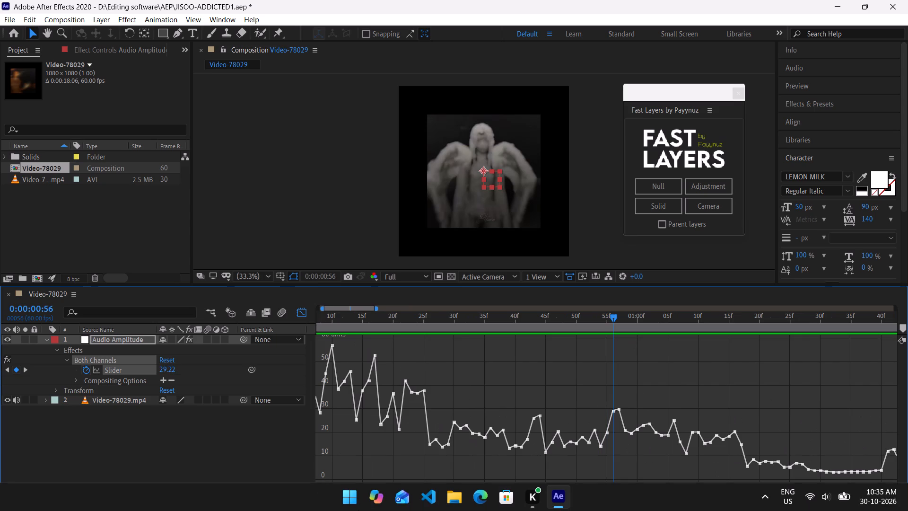
key(ctrl+Left)
key(ctrl+Left)
key(ctrl+Left)
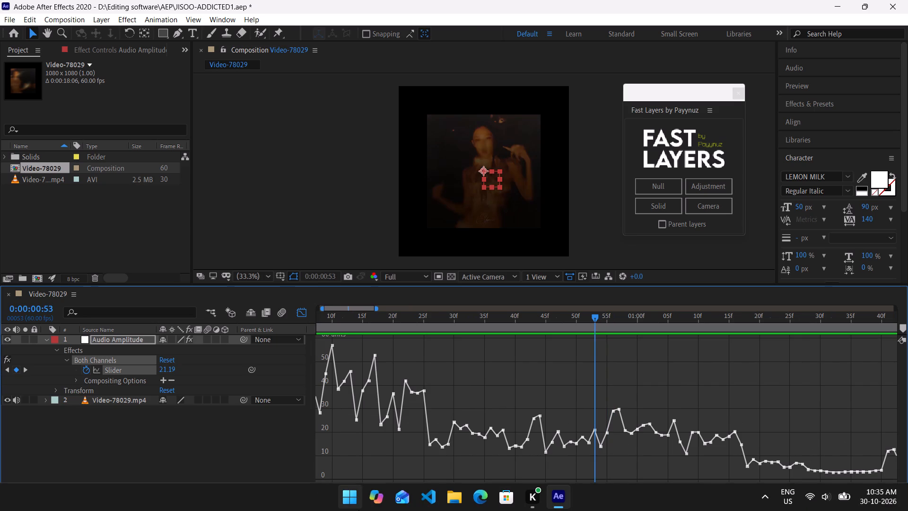
key(ctrl+Right)
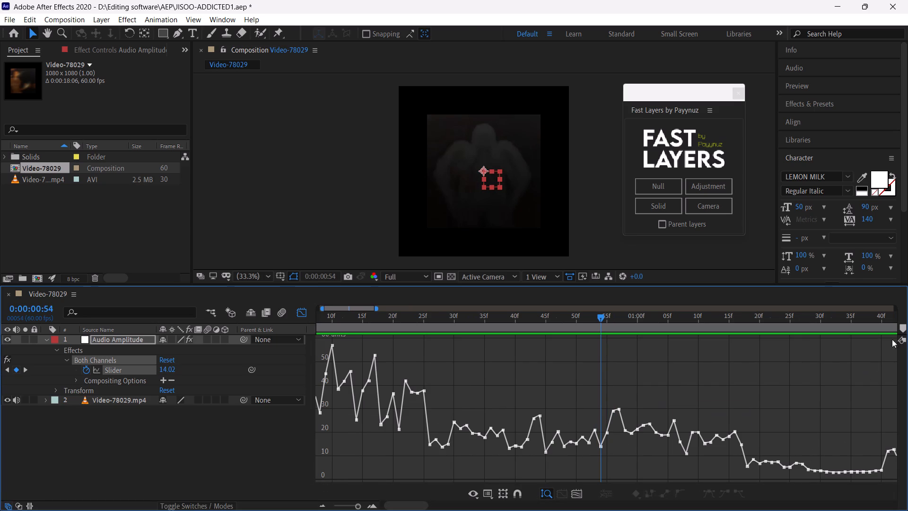
click(901, 329)
key(space)
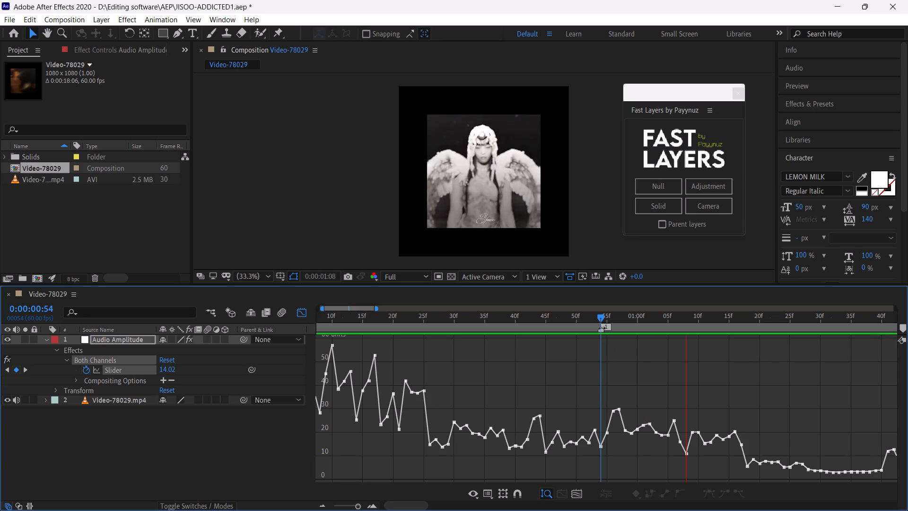
Replay the section after the marker at 0:00:00:54 several times to check that the marker matches the beat and hear the next one.
click(601, 318)
key(space)
click(601, 318)
key(space)
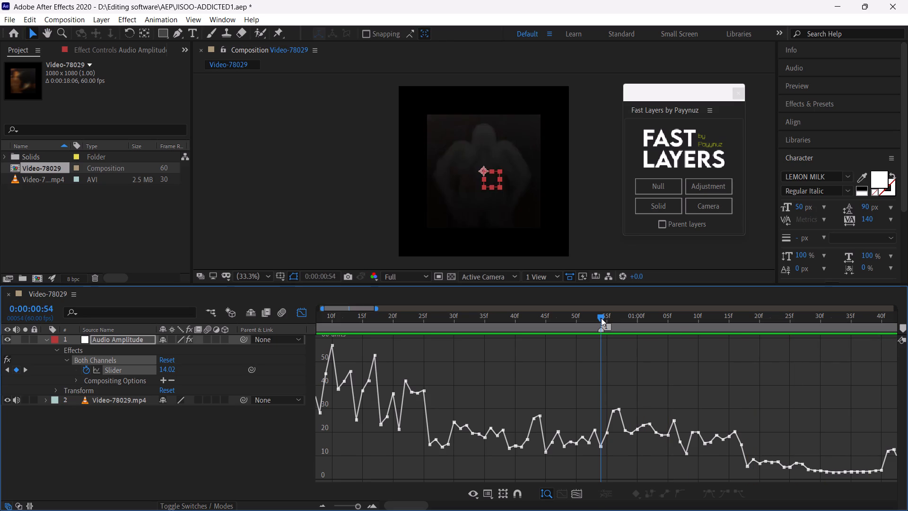
click(601, 318)
key(space)
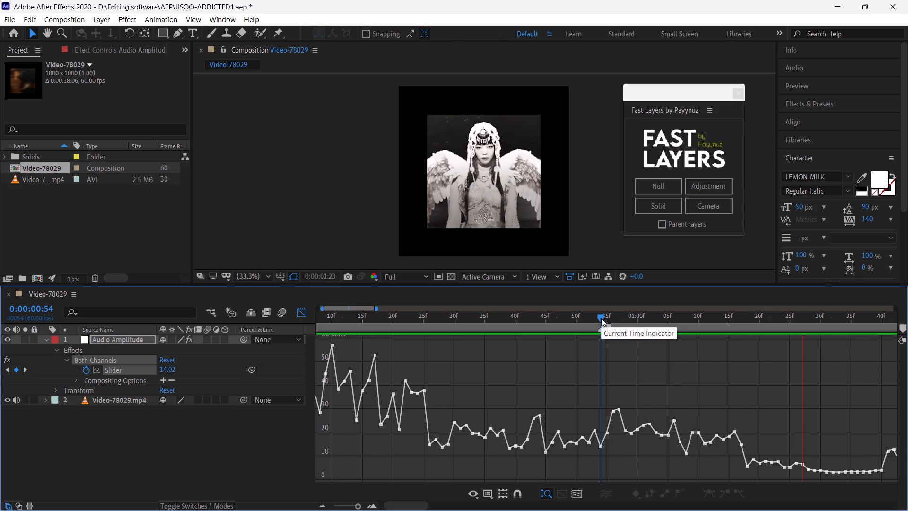
click(601, 318)
key(space)
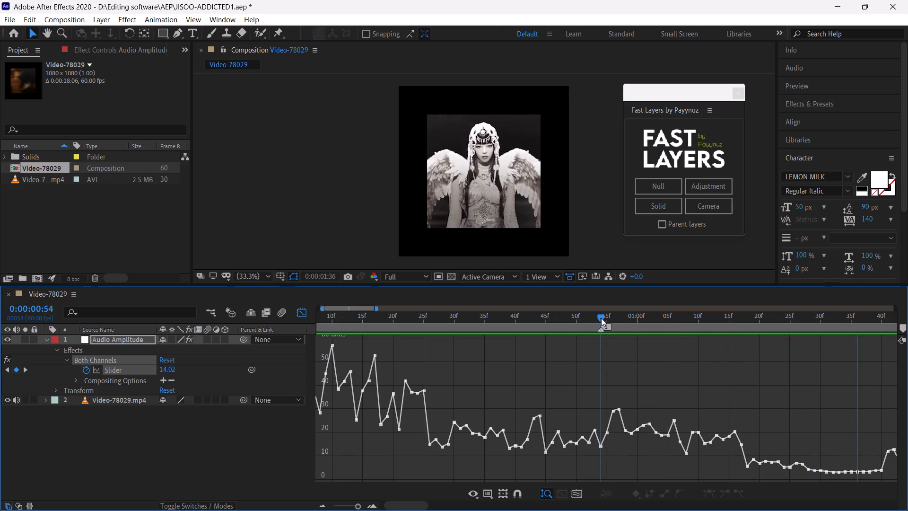
click(601, 318)
key(space)
click(601, 318)
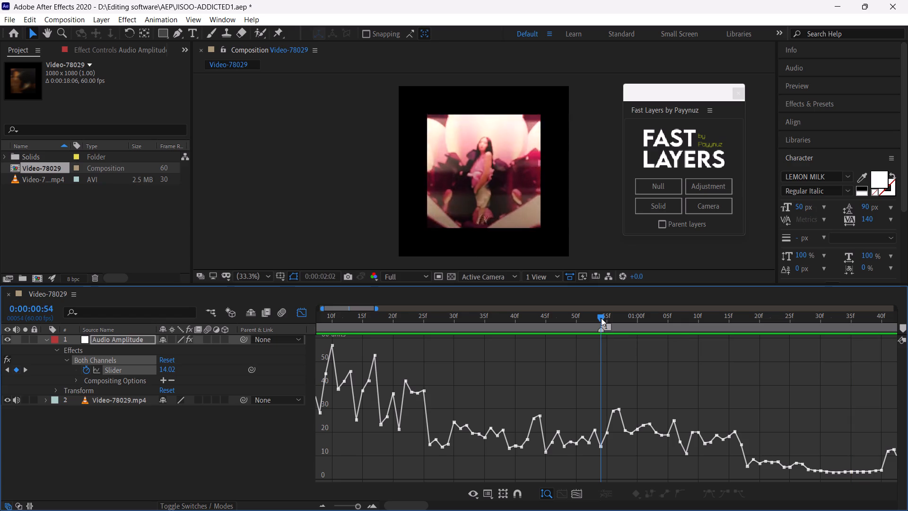
key(space)
click(601, 318)
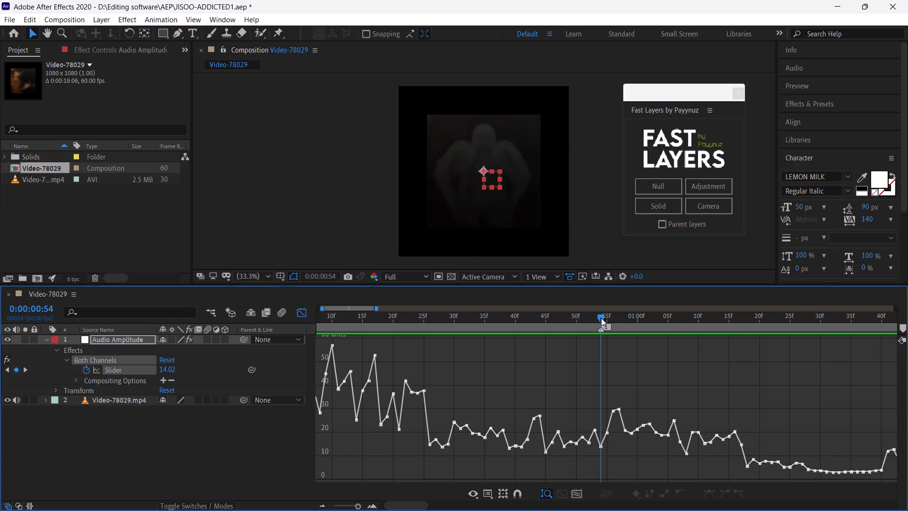
key(space)
click(601, 318)
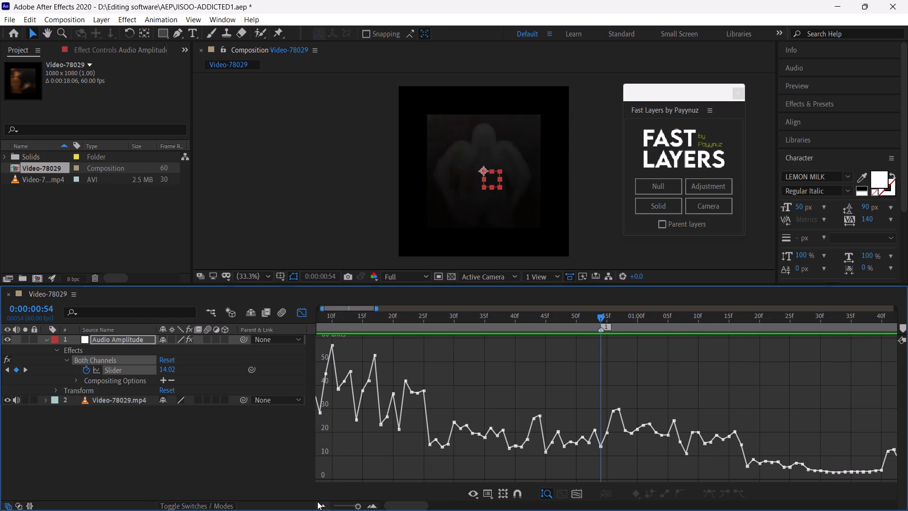
Find the next beat on the amplitude graph and add composition marker 2 at 0:00:01:56.
click(318, 504)
click(318, 504)
key(space)
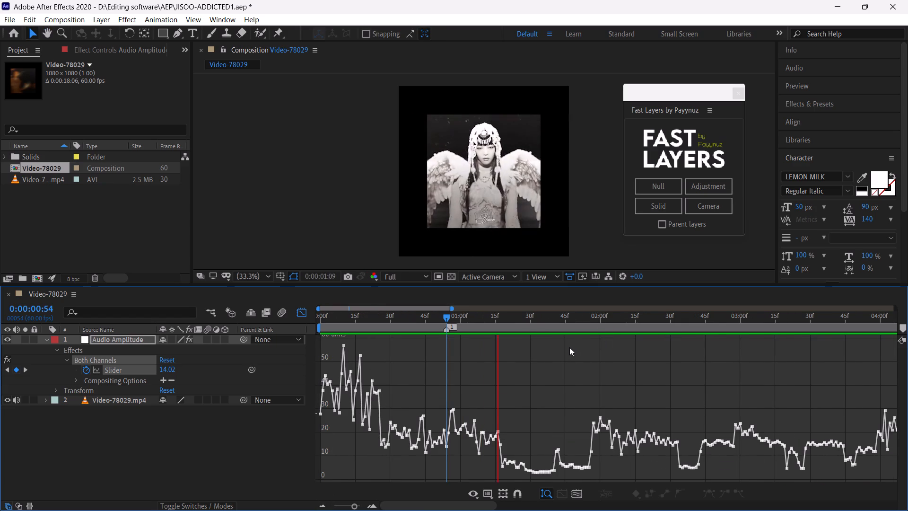
drag(586, 319, 592, 326)
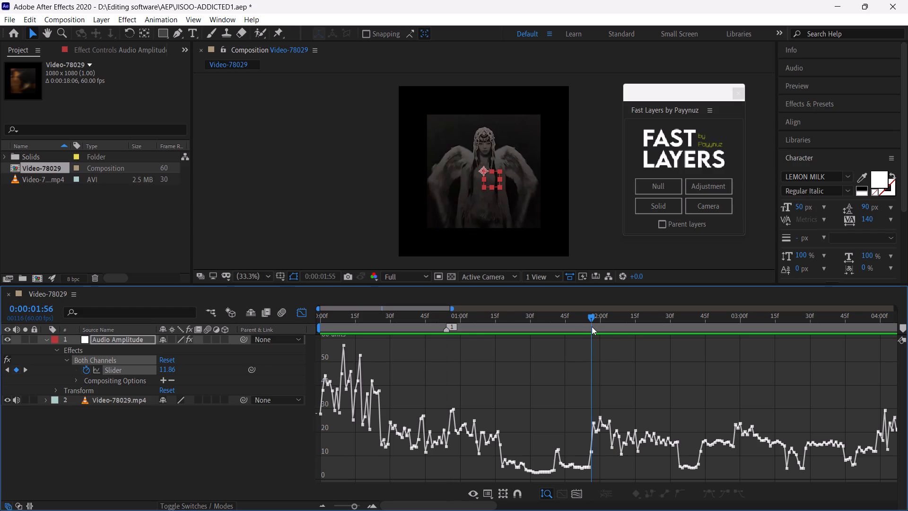
drag(592, 326, 591, 327)
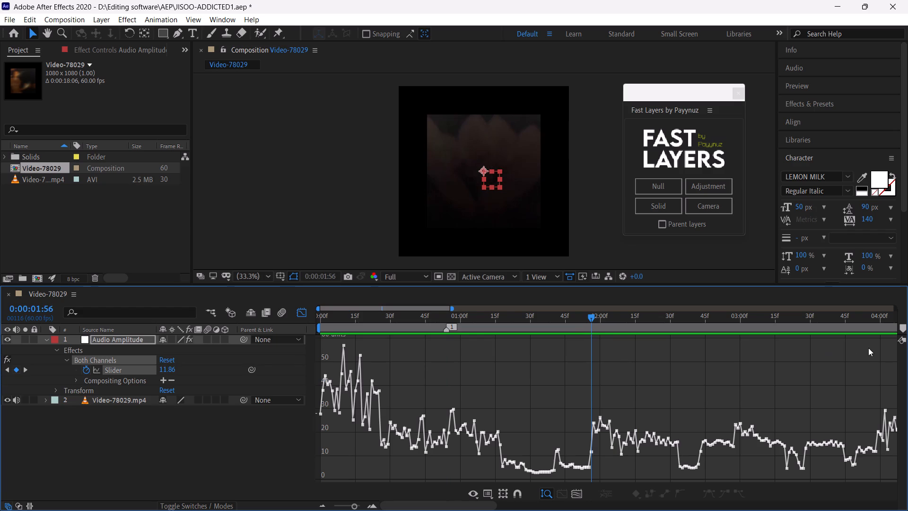
click(899, 327)
Play on from the second marker and add composition marker 3 on the next amplitude rise, at 0:00:02:58.
key(space)
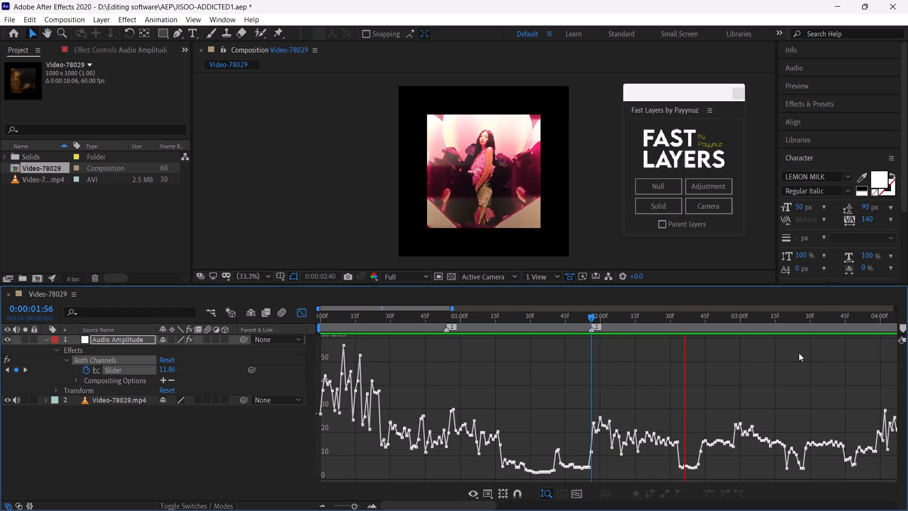
drag(731, 319, 734, 323)
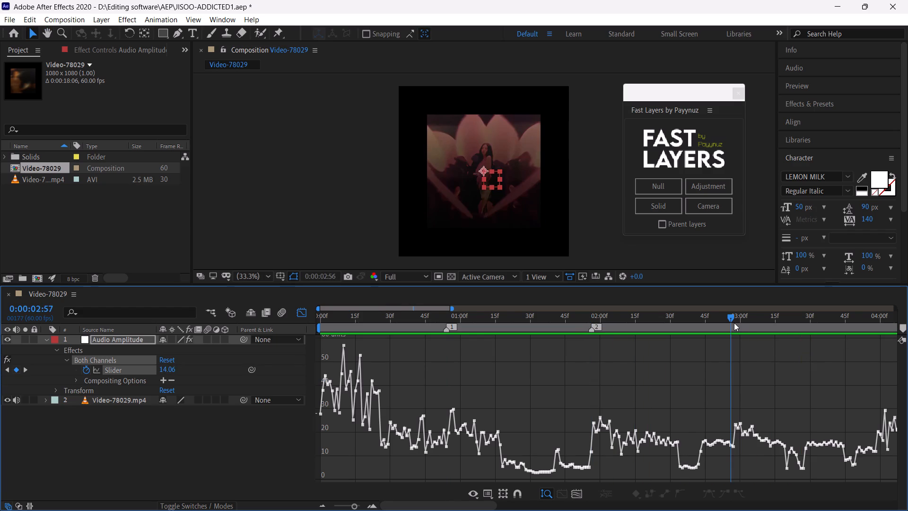
drag(734, 323, 734, 328)
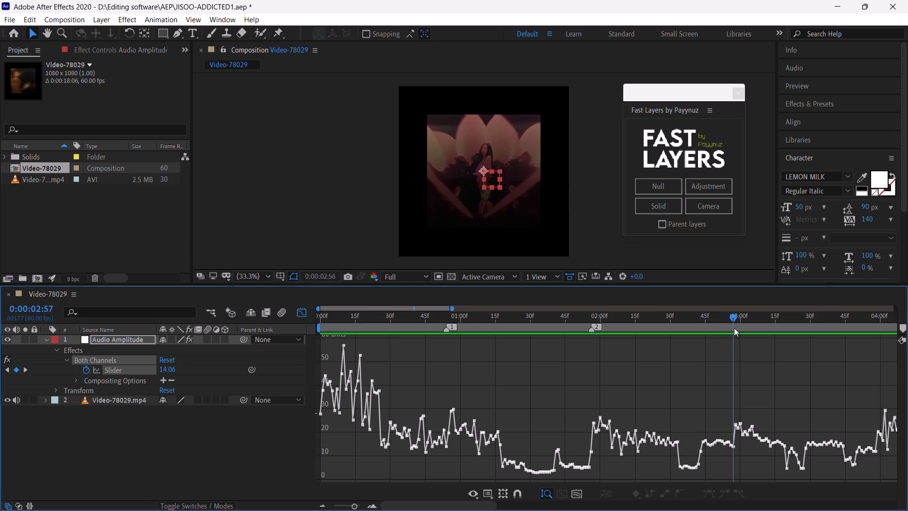
drag(734, 328, 734, 331)
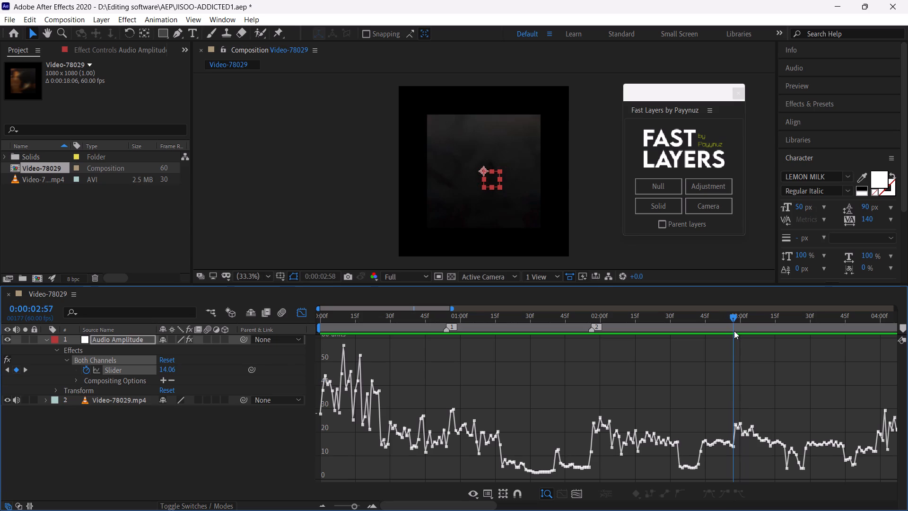
drag(734, 331, 736, 332)
click(906, 330)
Play on from the third marker, scrub around the next amplitude peak and add composition marker 4 at 0:00:04:01.
key(space)
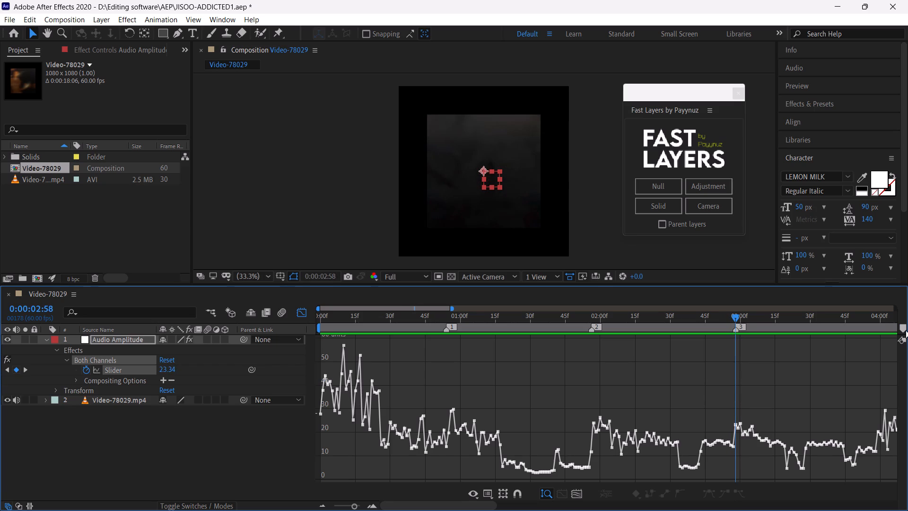
key(space)
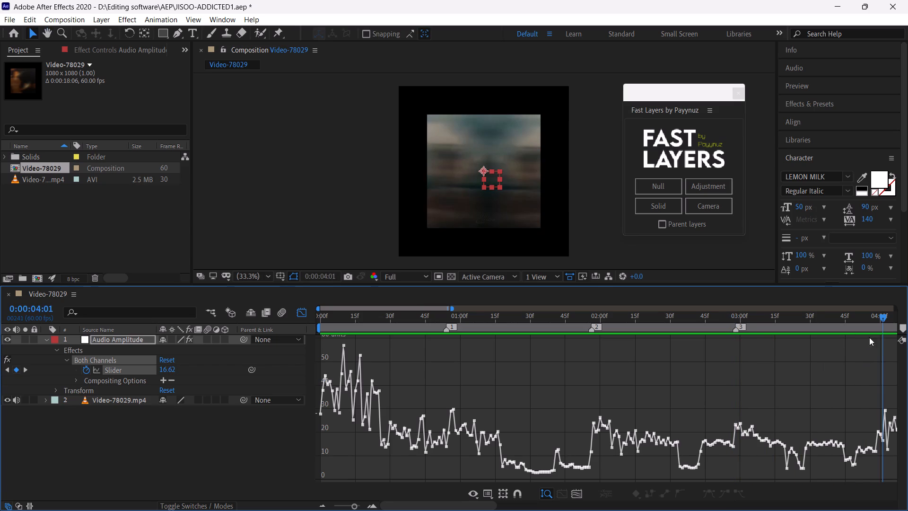
drag(883, 320, 663, 376)
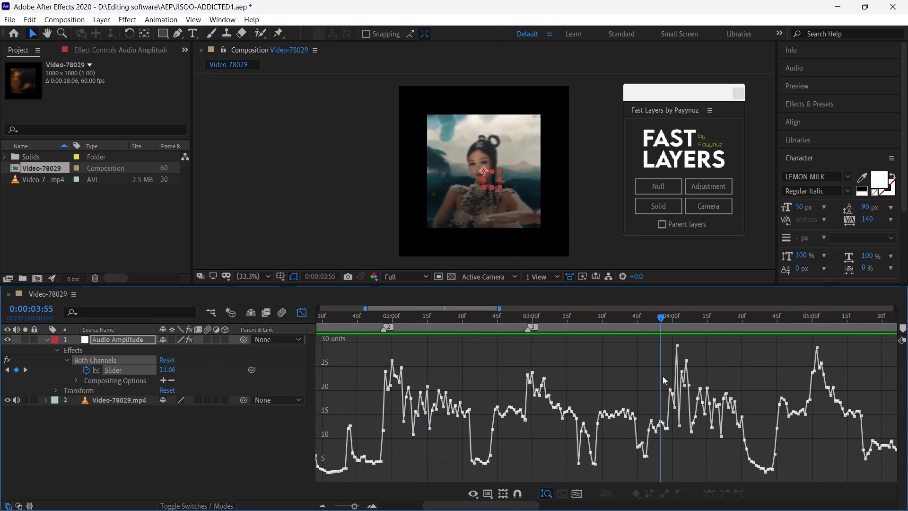
drag(663, 376, 678, 389)
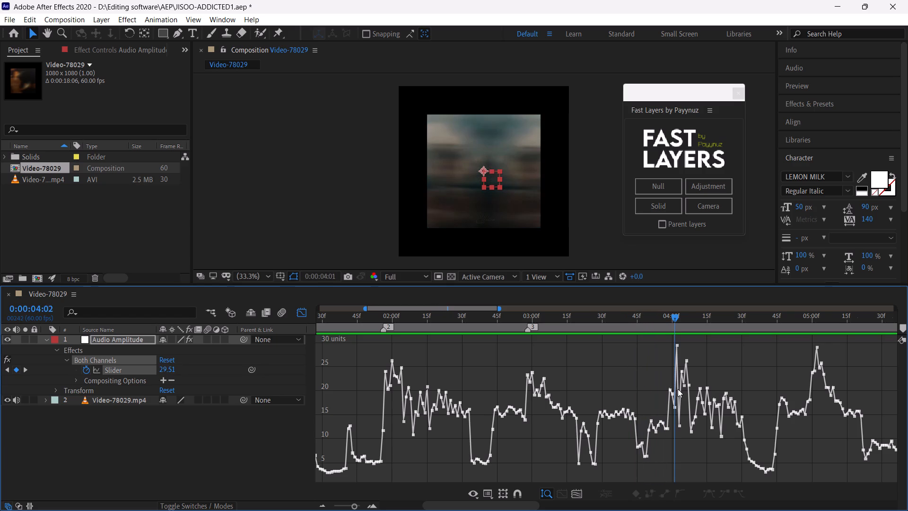
drag(678, 389, 670, 386)
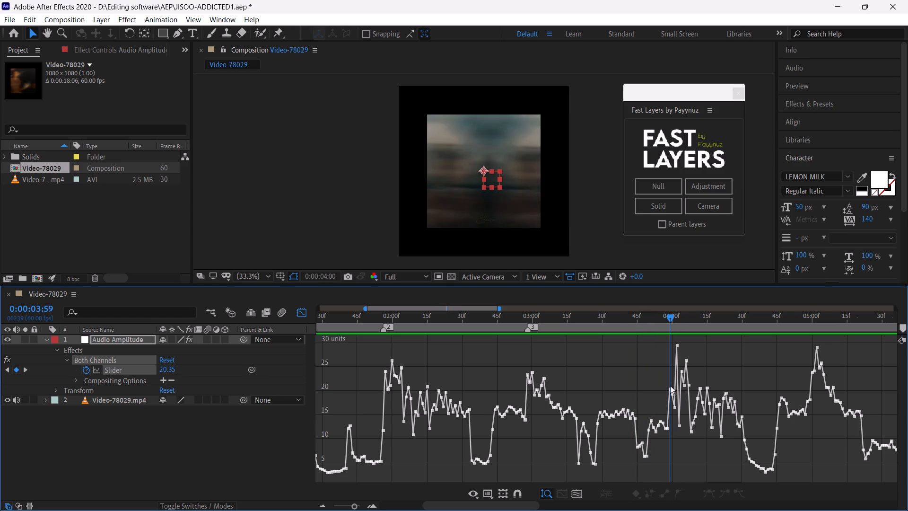
drag(670, 386, 675, 389)
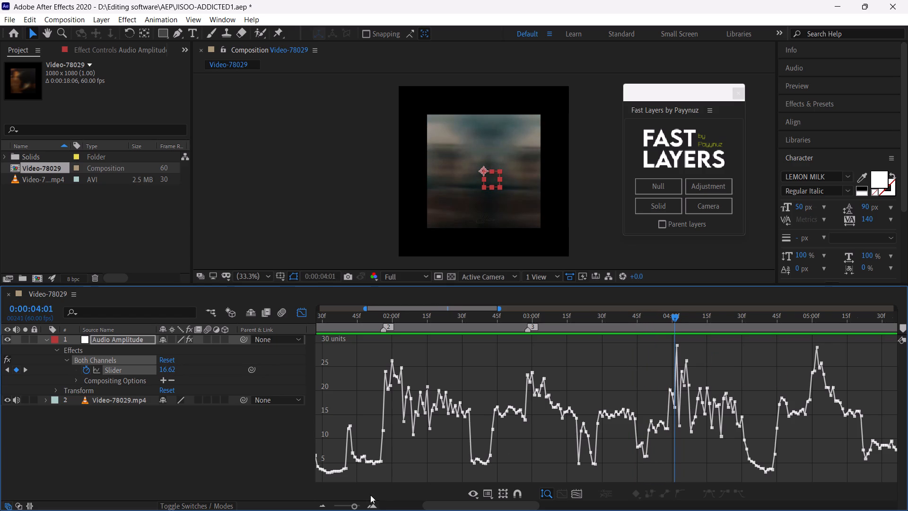
double_click(369, 503)
click(901, 325)
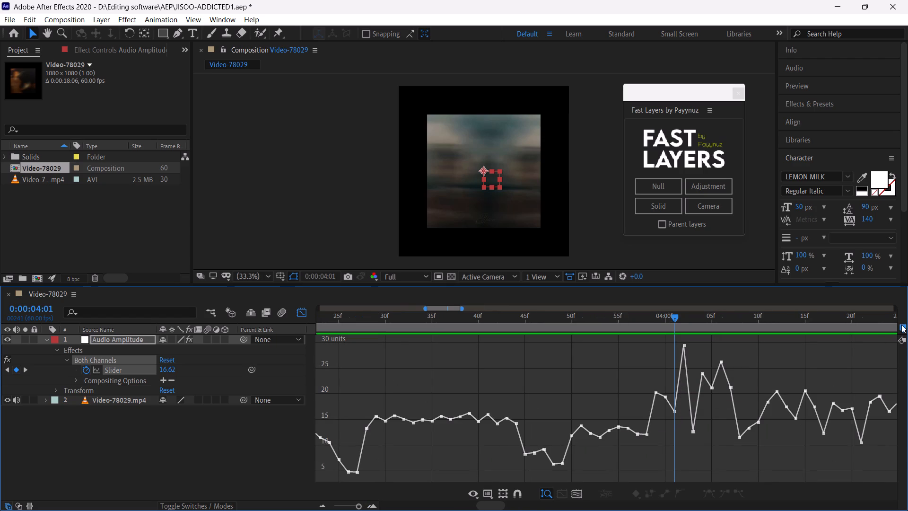
Preview from the fourth marker, scrub to the next amplitude rise and add composition marker 5 at 0:00:05:00.
key(space)
click(676, 317)
key(space)
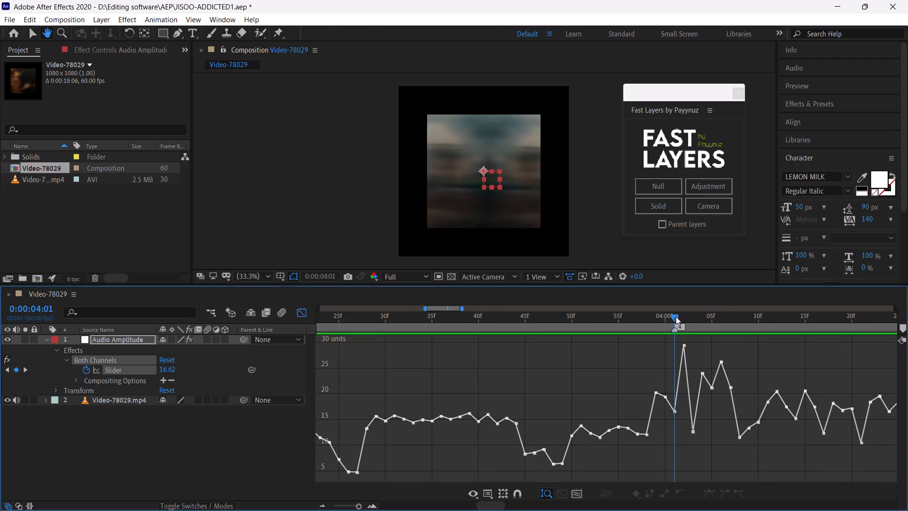
drag(676, 317, 907, 352)
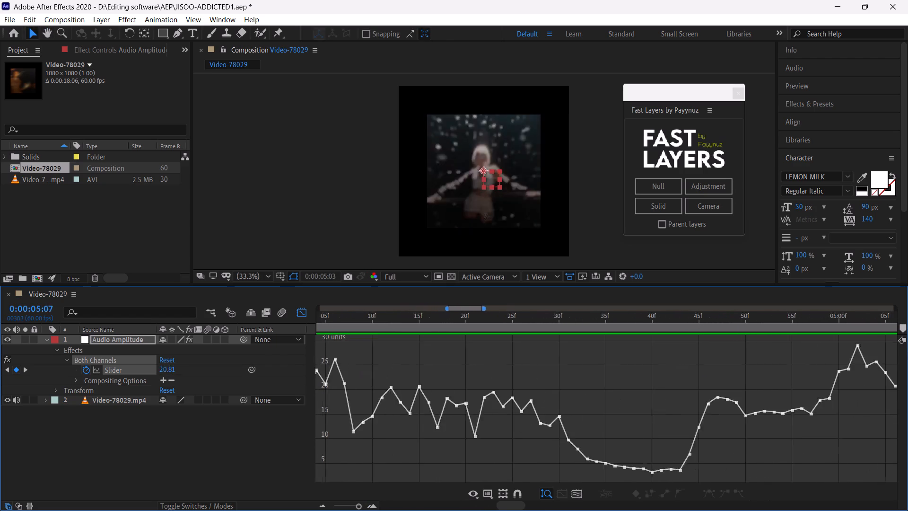
drag(907, 352, 676, 431)
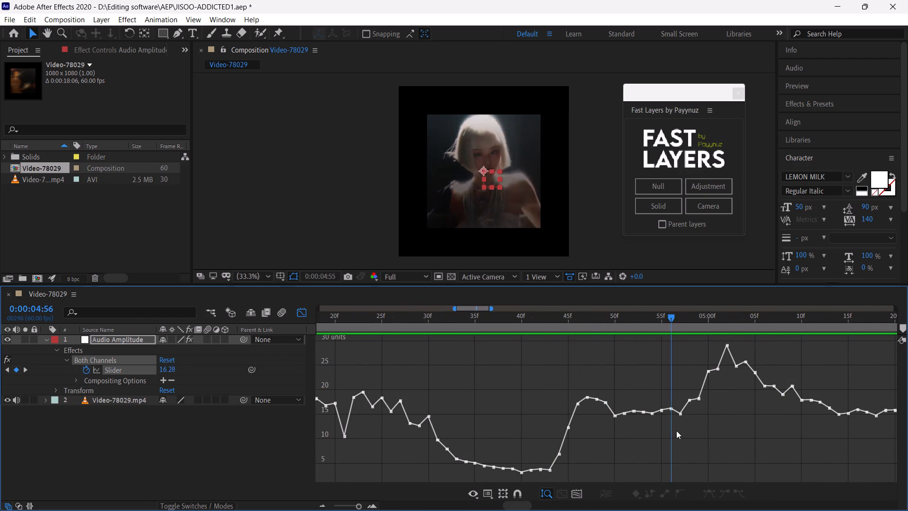
drag(676, 431, 712, 435)
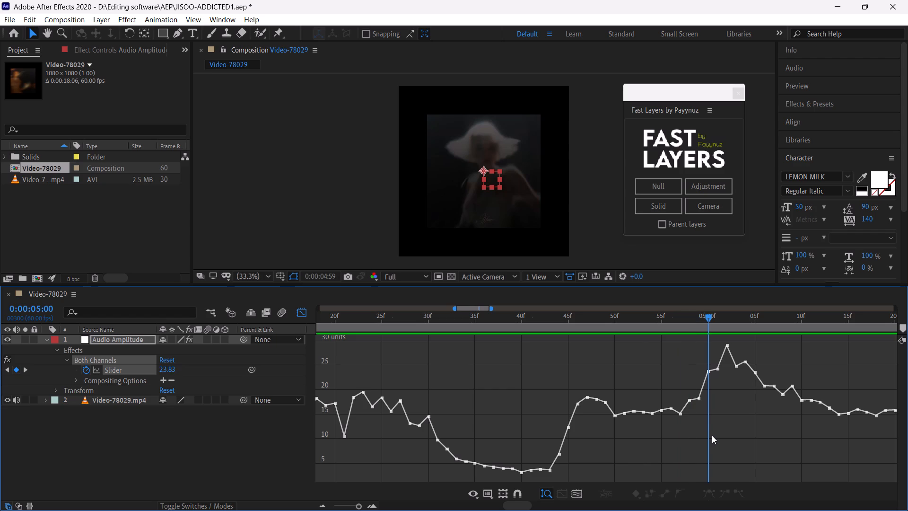
drag(712, 435, 707, 432)
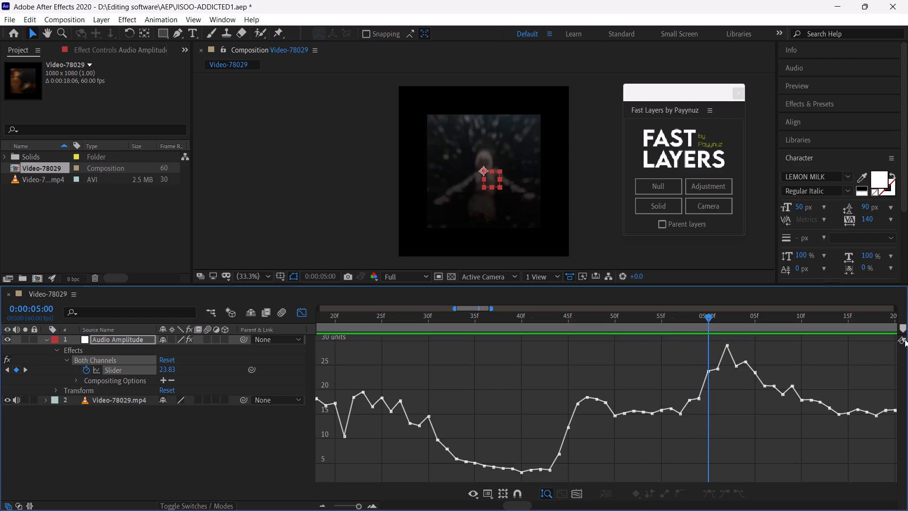
click(904, 330)
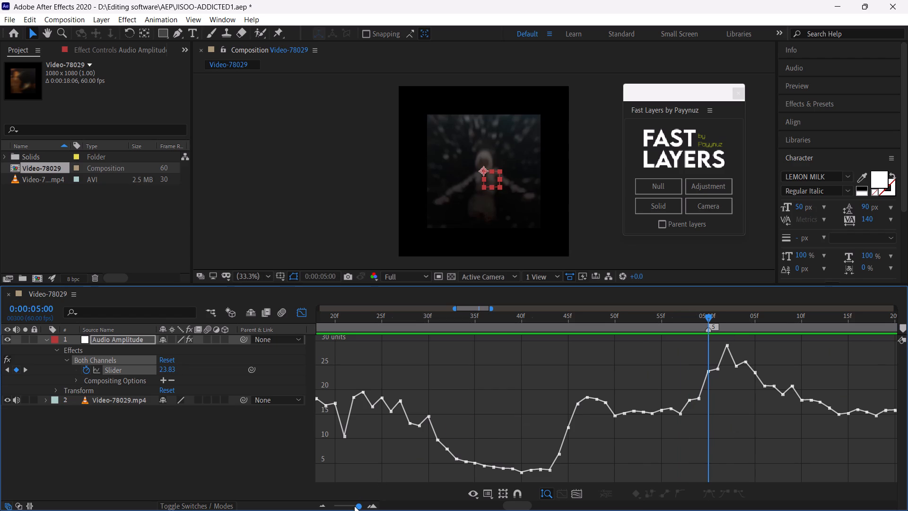
Scrub to the next sharp amplitude rise after the fifth marker and add composition marker 6 at 0:00:06:02.
click(354, 506)
key(space)
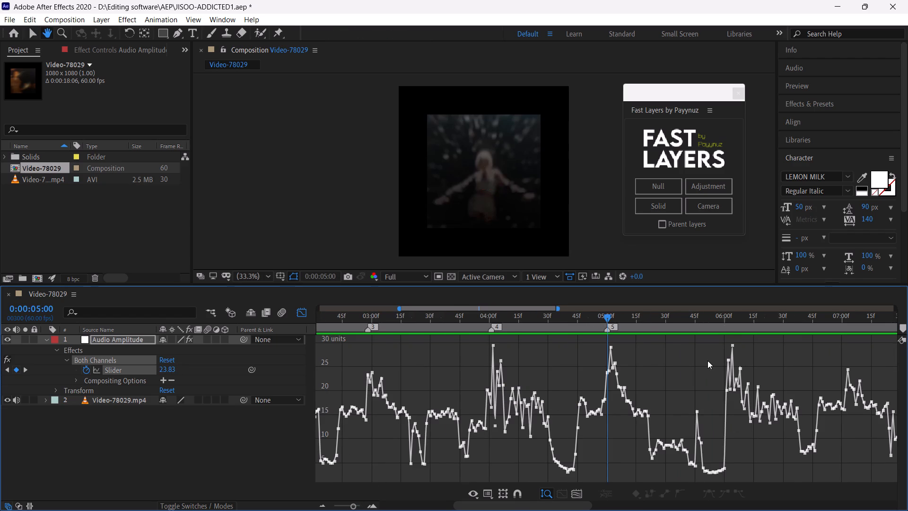
drag(723, 326, 730, 335)
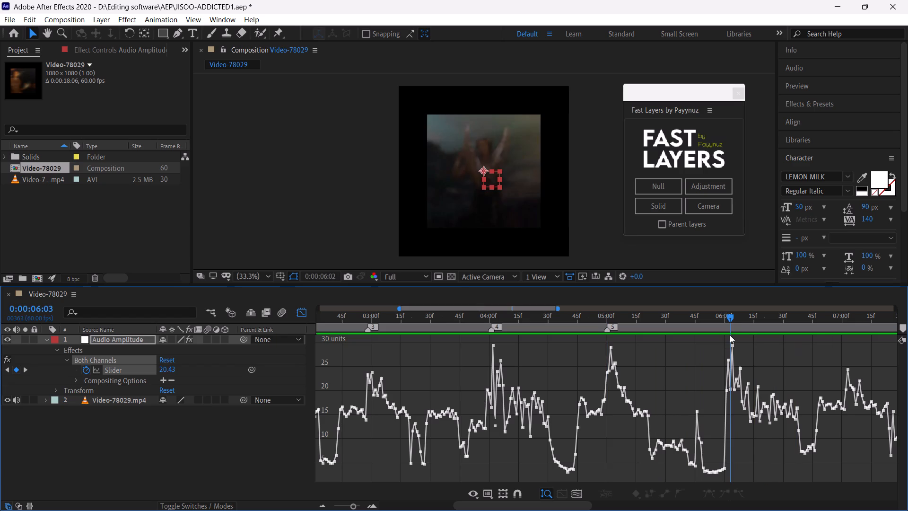
drag(730, 335, 728, 338)
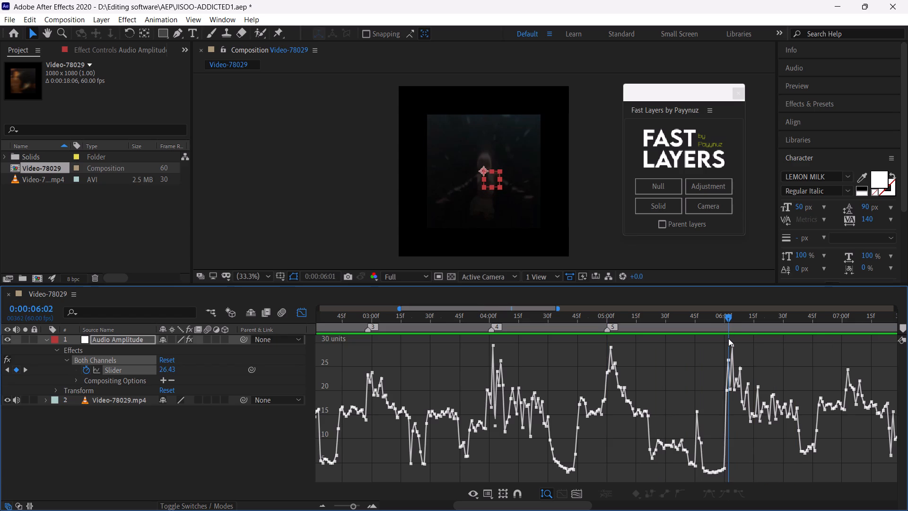
drag(728, 338, 727, 340)
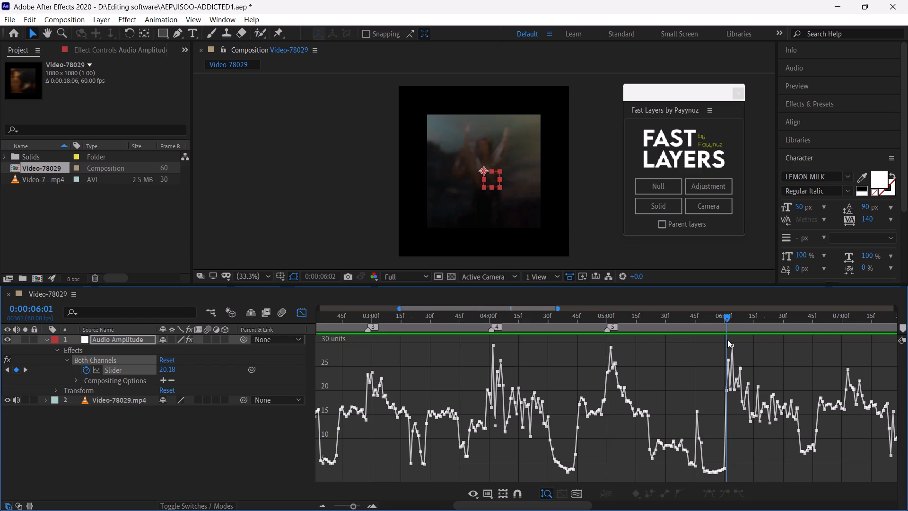
drag(727, 340, 728, 341)
click(903, 328)
Preview from the sixth marker, scrub to the next amplitude rise and add composition marker 7 at 0:00:07:02.
key(space)
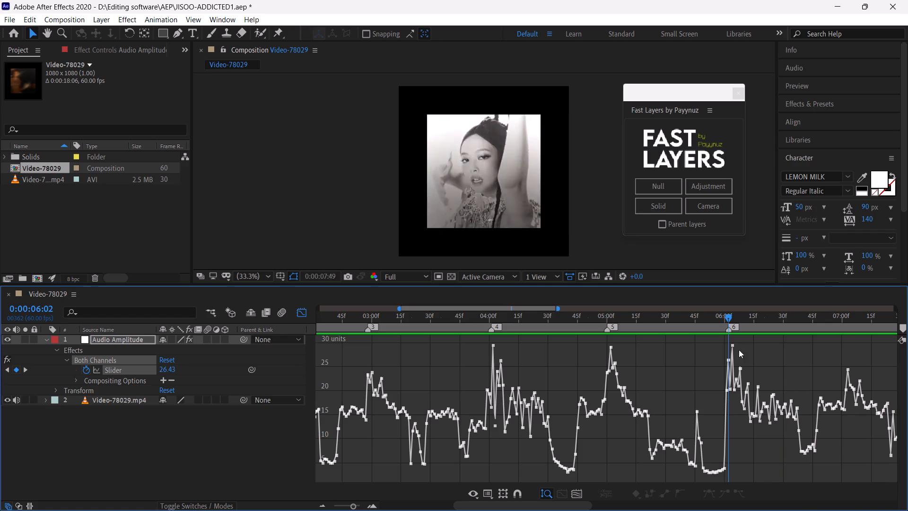
click(730, 316)
key(space)
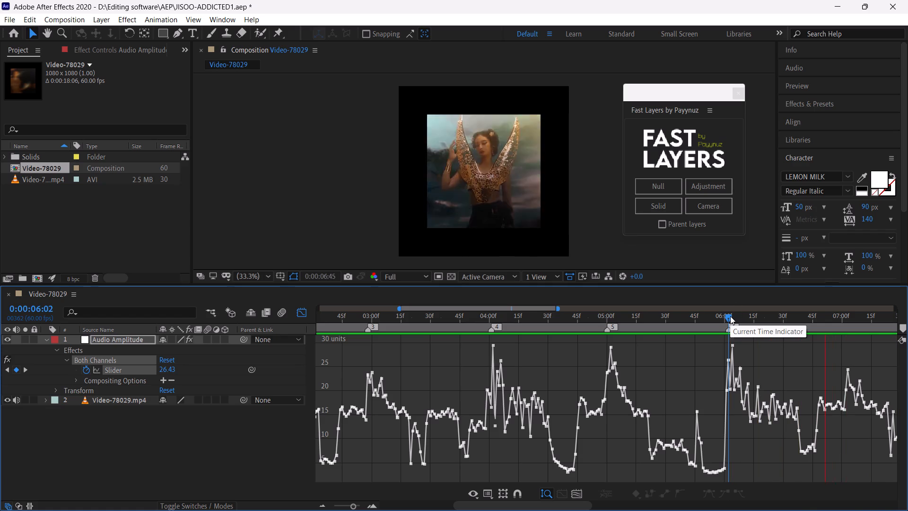
key(space)
drag(865, 319, 855, 320)
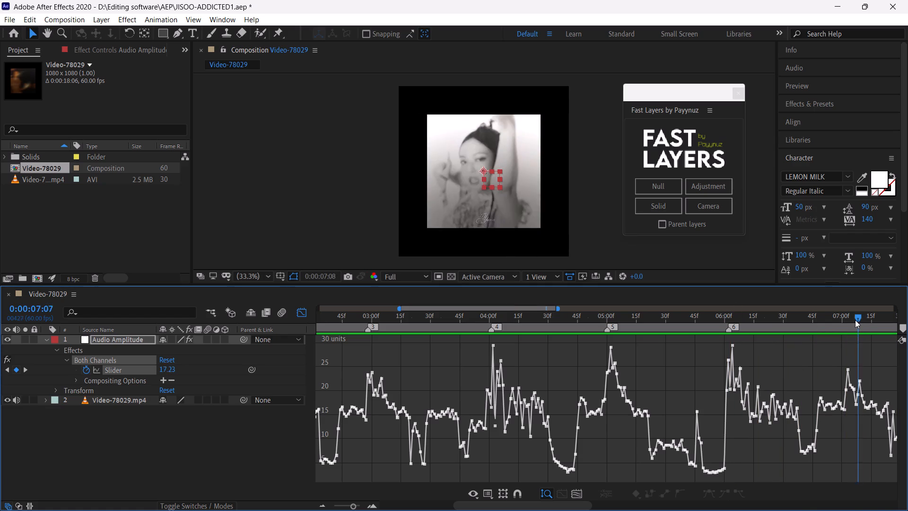
drag(855, 320, 845, 321)
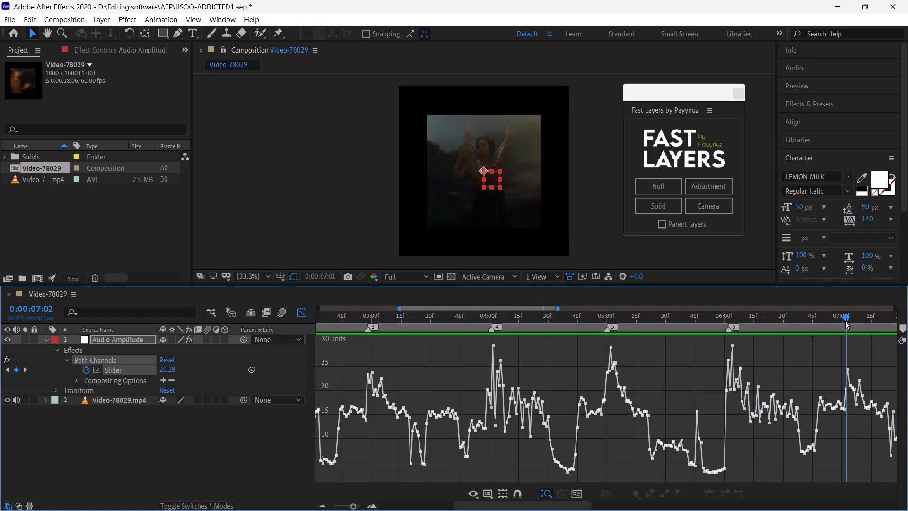
drag(845, 321, 846, 322)
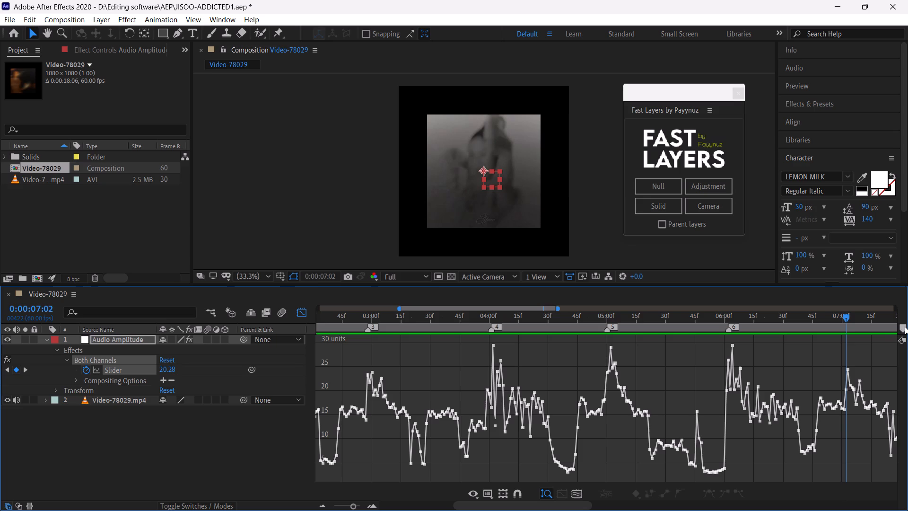
click(905, 326)
Play on from the seventh marker and scrub around the next amplitude rise between 0:00:08:00 and 0:00:08:06.
key(space)
key(space)
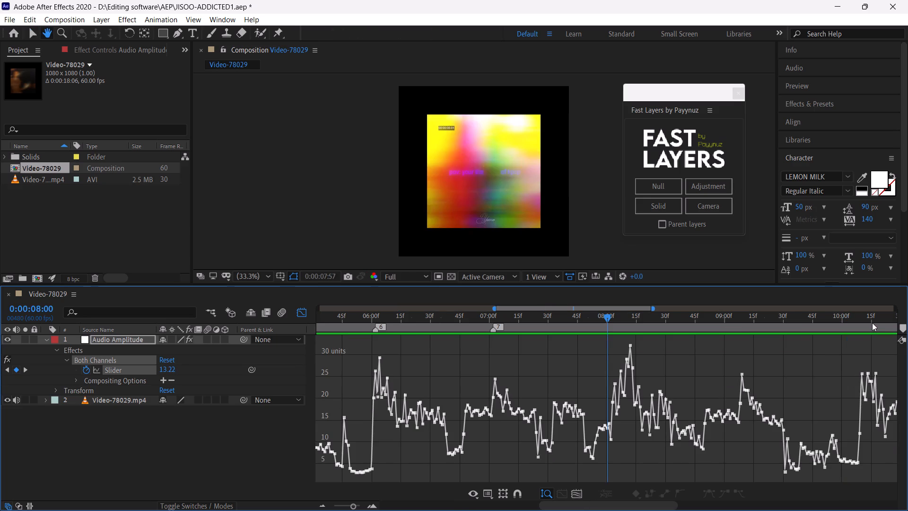
key(space)
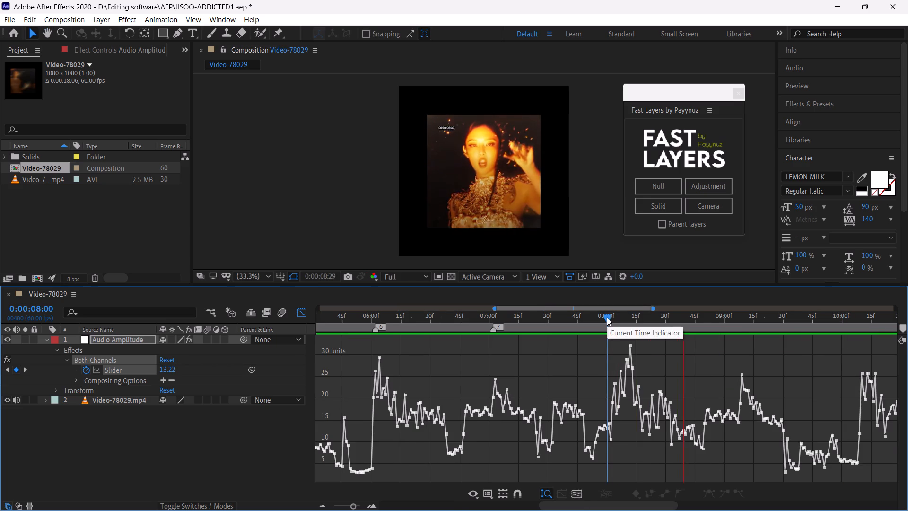
drag(607, 317, 607, 323)
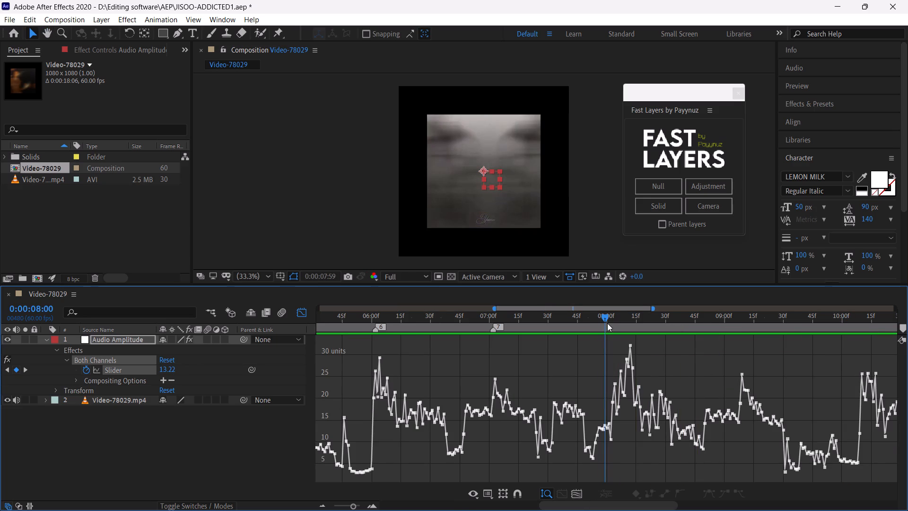
drag(607, 323, 611, 326)
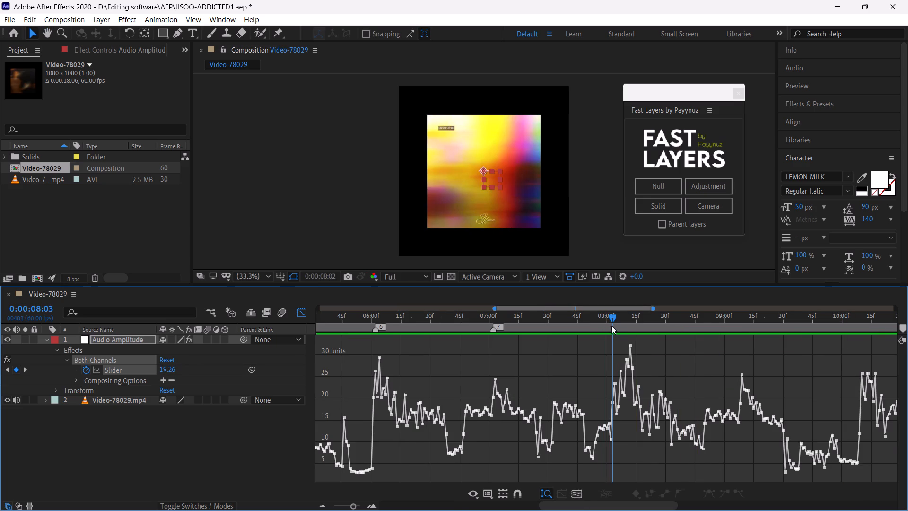
drag(611, 326, 617, 327)
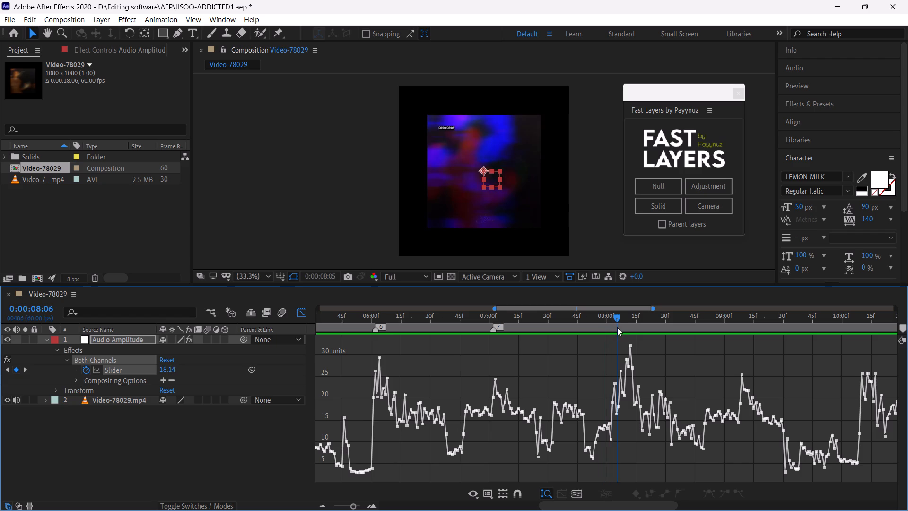
drag(617, 327, 615, 329)
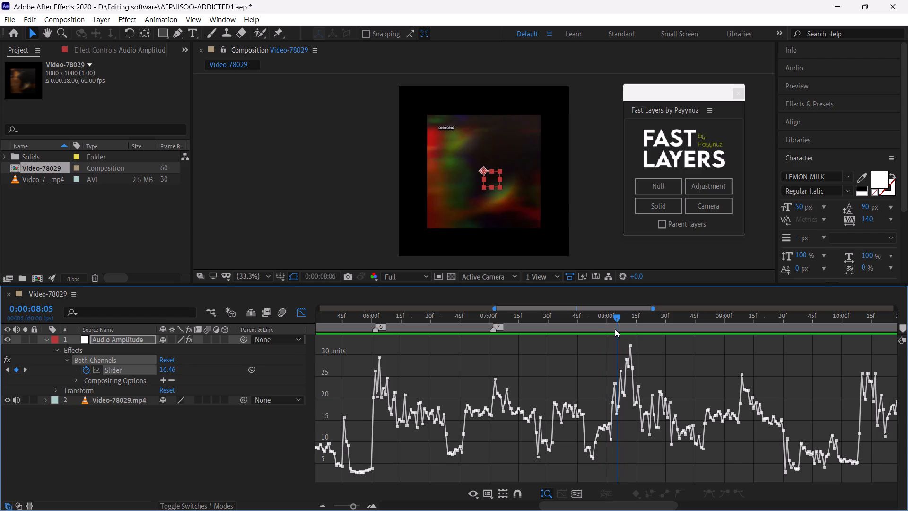
drag(615, 329, 611, 330)
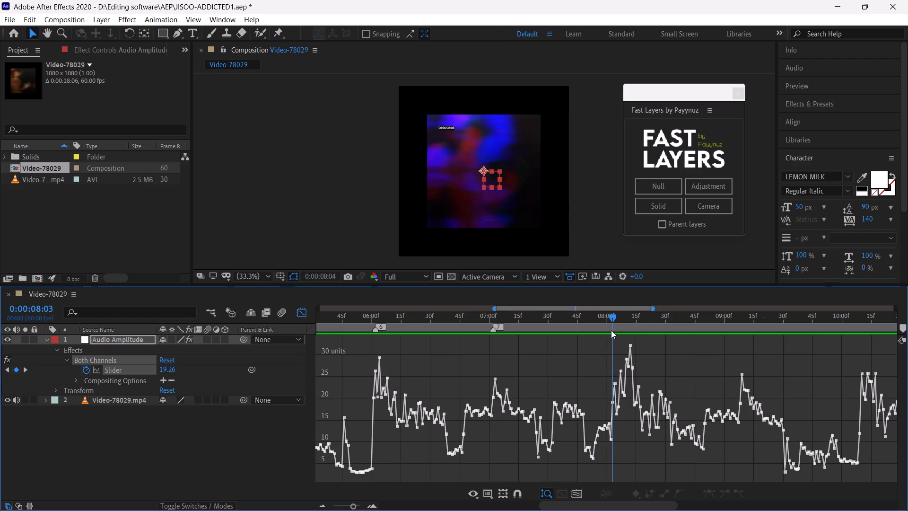
drag(611, 330, 613, 332)
Review the beat timing over the whole composition, playing from the start and repeatedly from about 0:00:07:59.
drag(331, 505, 319, 499)
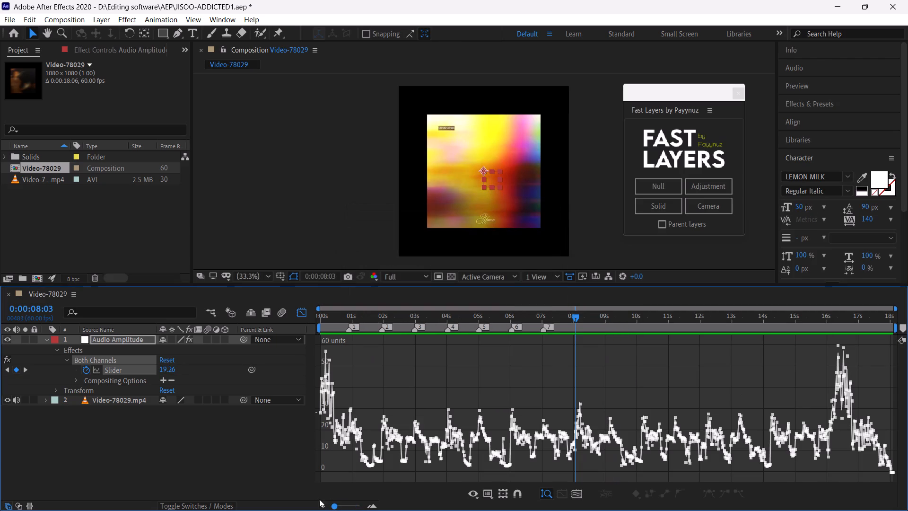
drag(319, 499, 317, 498)
drag(334, 322, 291, 328)
key(space)
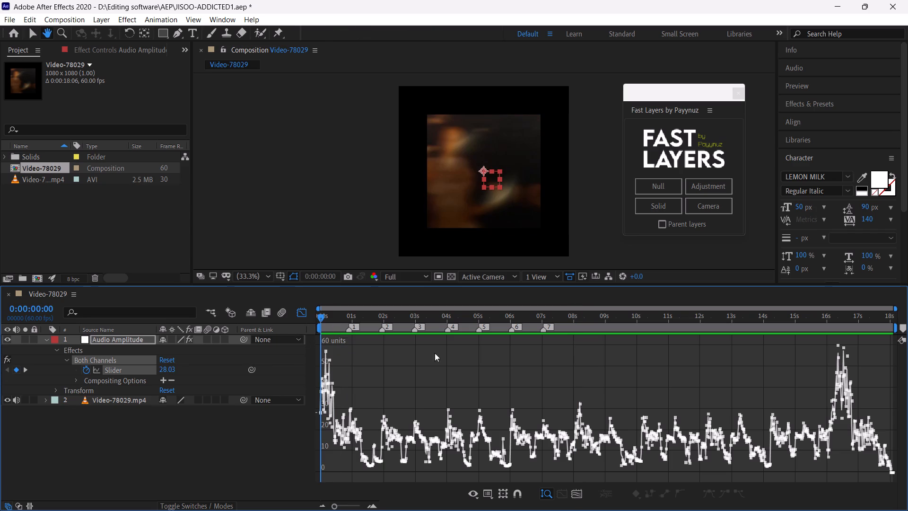
click(620, 325)
key(space)
click(573, 318)
key(space)
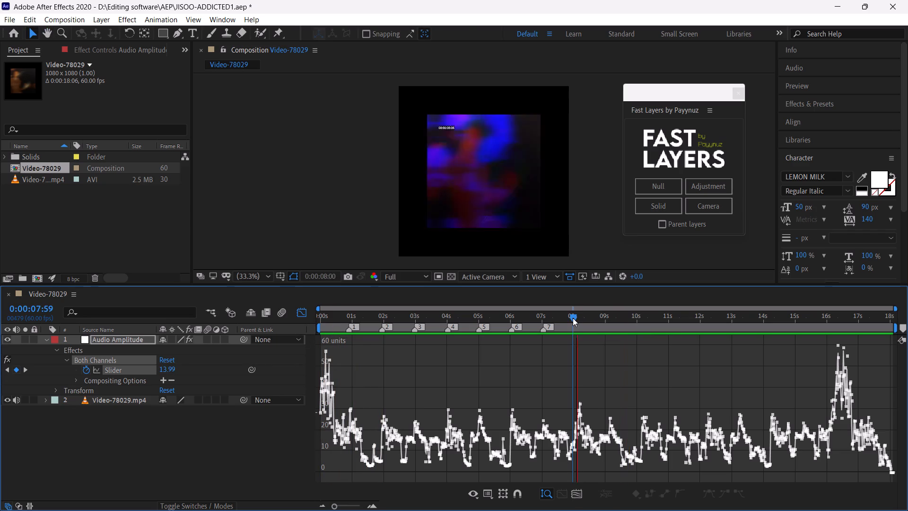
click(573, 318)
key(space)
click(573, 318)
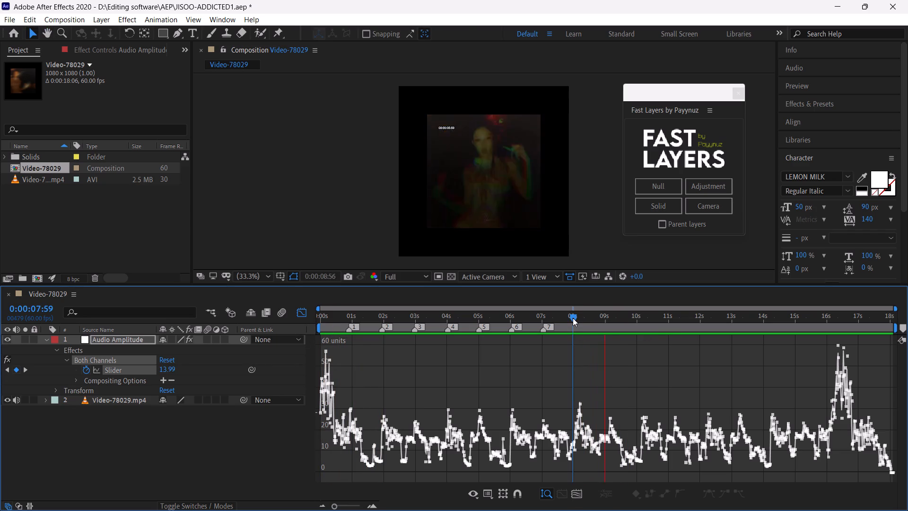
key(space)
click(573, 318)
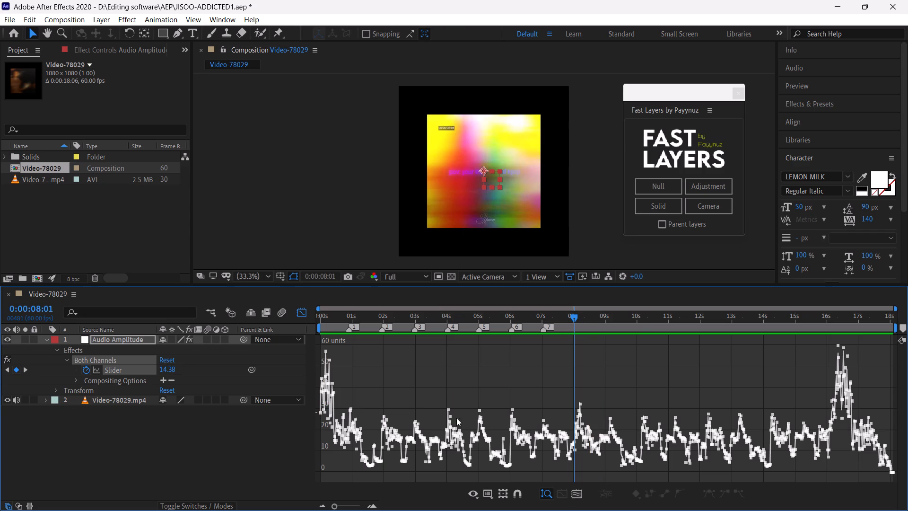
Scrub finely through the amplitude rise just after eight seconds and add composition marker 8 at 0:00:08:06.
drag(343, 504, 353, 507)
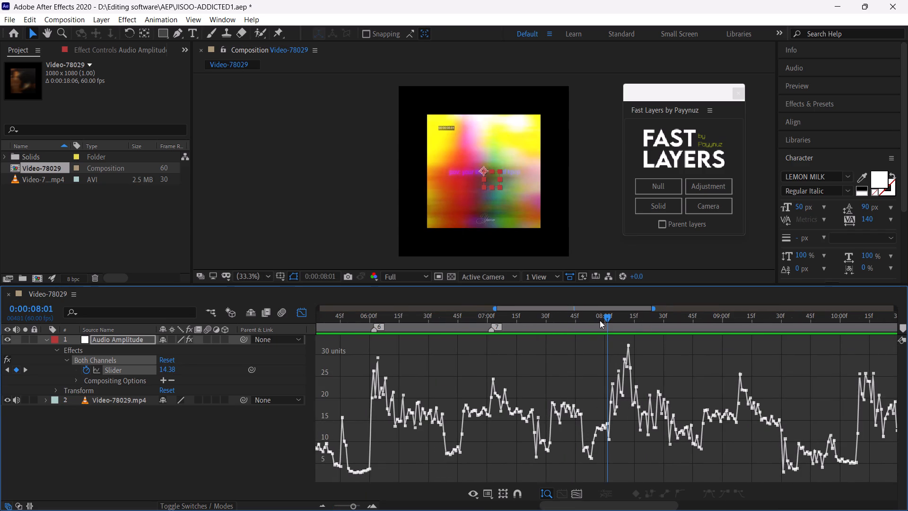
drag(607, 317, 616, 322)
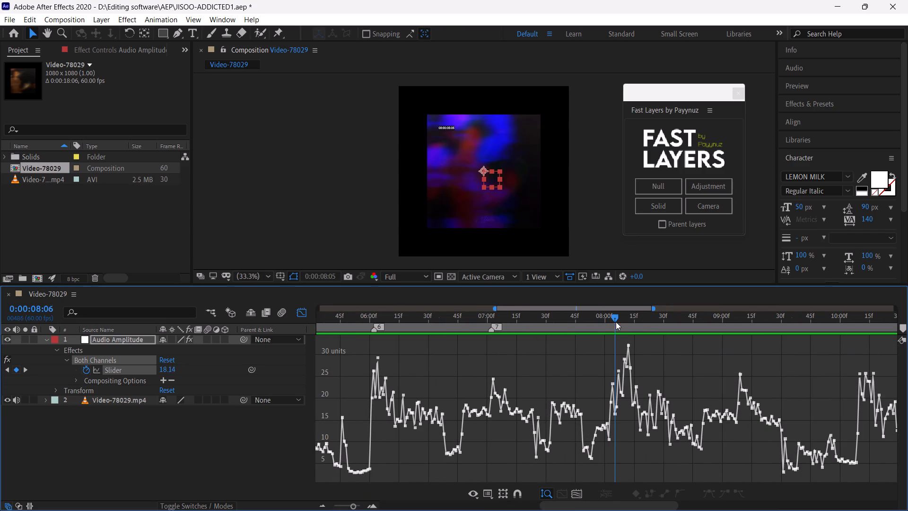
drag(616, 322, 613, 321)
drag(613, 321, 615, 323)
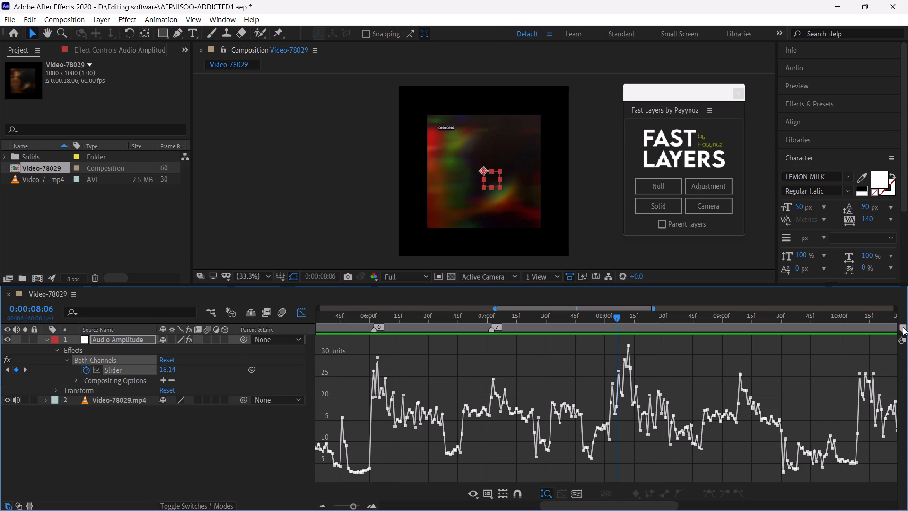
click(903, 327)
Replay from the eighth marker and examine its placement frame by frame against the amplitude graph.
key(space)
click(616, 317)
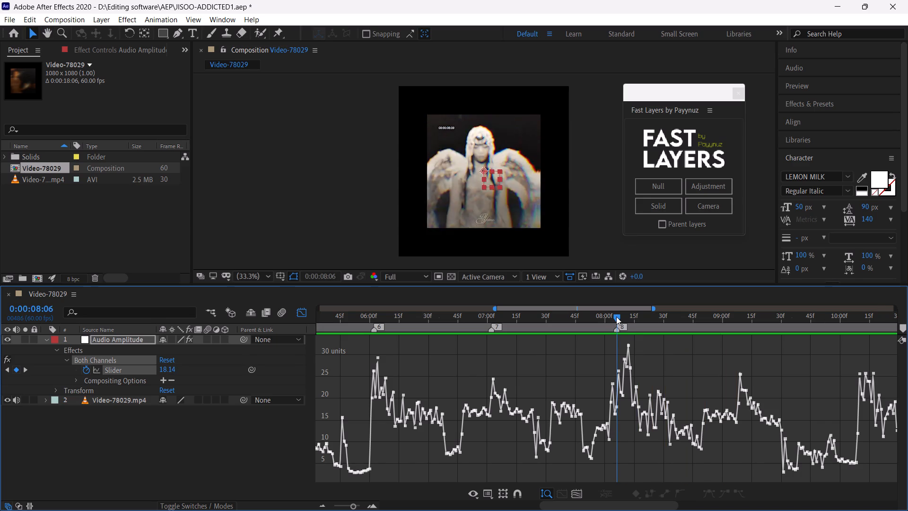
key(space)
click(616, 317)
key(space)
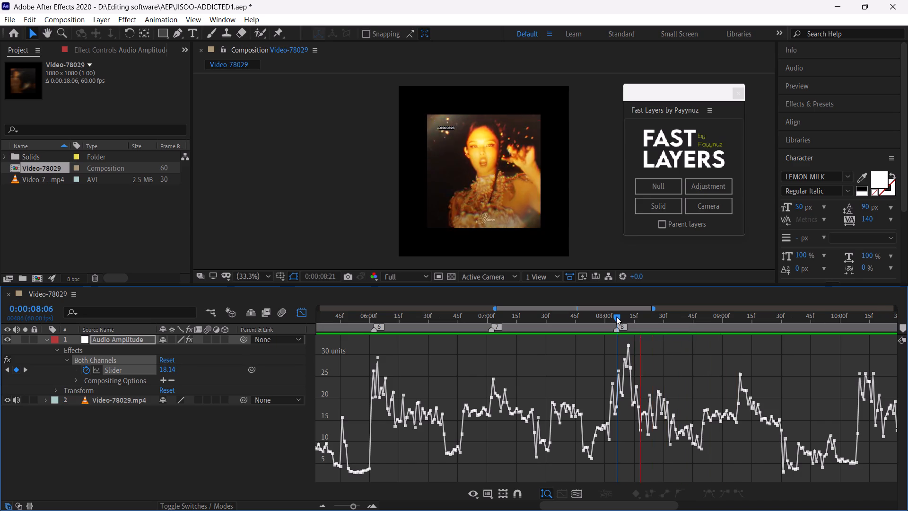
click(616, 317)
drag(357, 505, 373, 504)
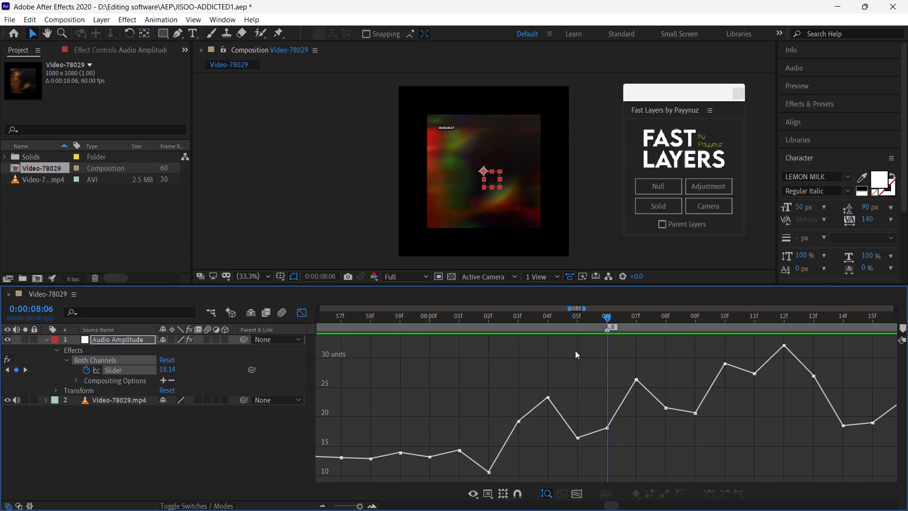
click(591, 324)
drag(588, 324, 605, 330)
Save the project.
key(ctrl+s)
Switch the timeline from the amplitude graph back to layer bars and select the Video-78029.mp4 layer.
drag(352, 506, 310, 504)
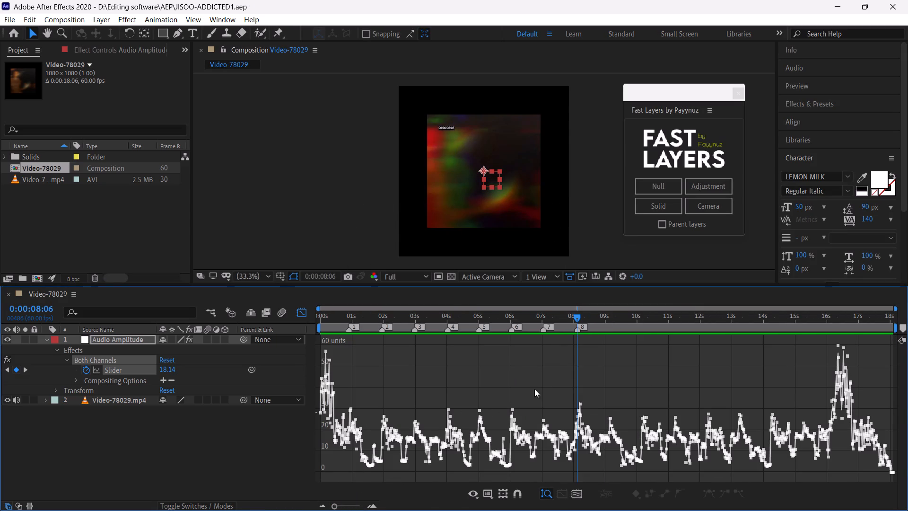
click(547, 389)
click(303, 313)
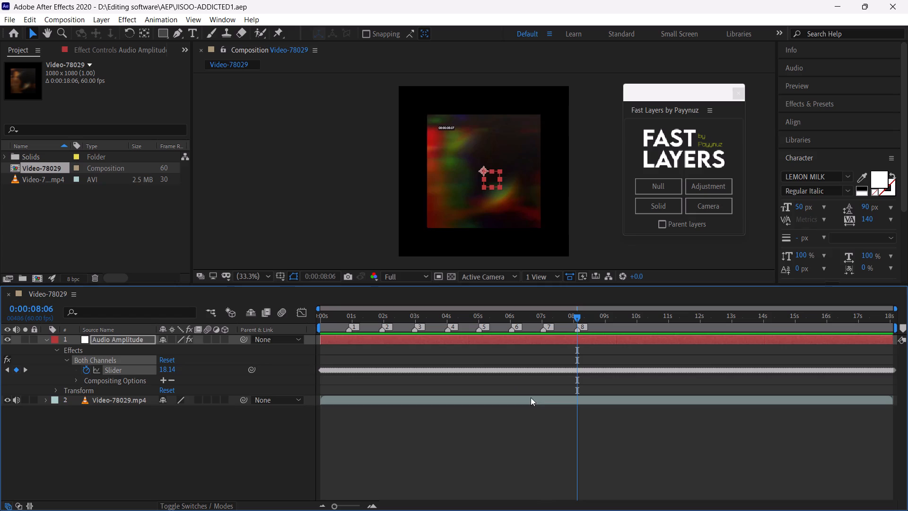
click(553, 417)
click(513, 402)
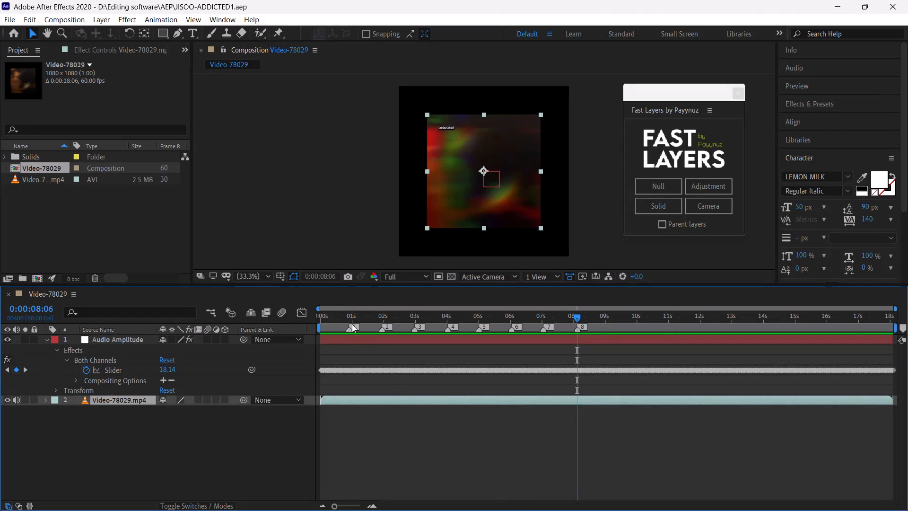
Add a layer marker to Video-78029.mp4 at composition marker 1, at 0:00:00:54.
click(345, 317)
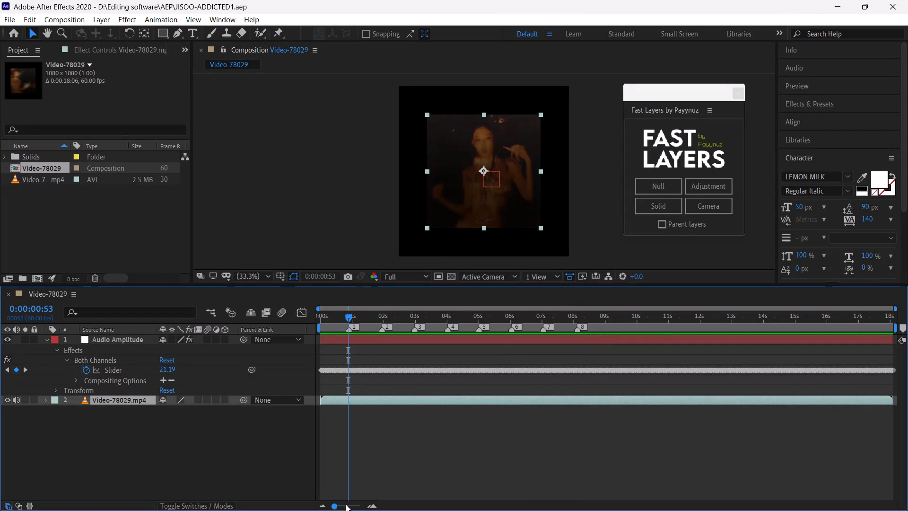
drag(346, 504, 358, 508)
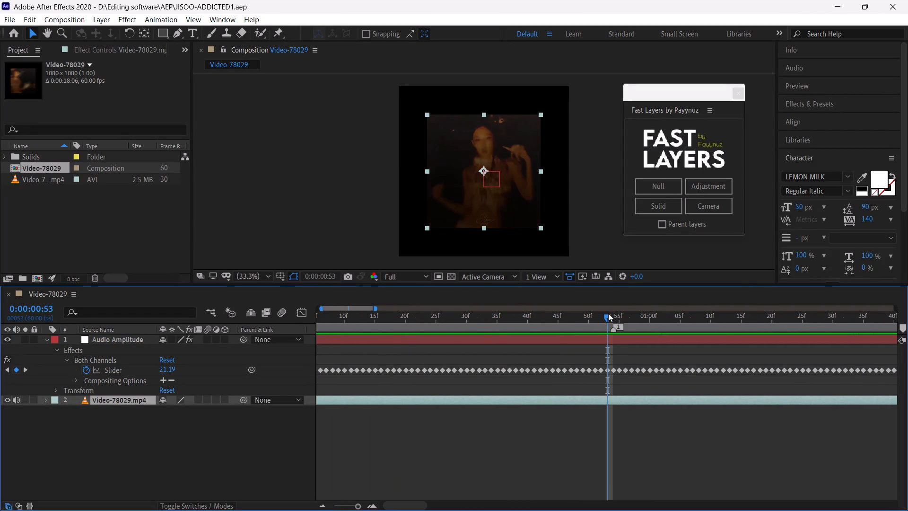
drag(608, 314, 612, 318)
click(614, 403)
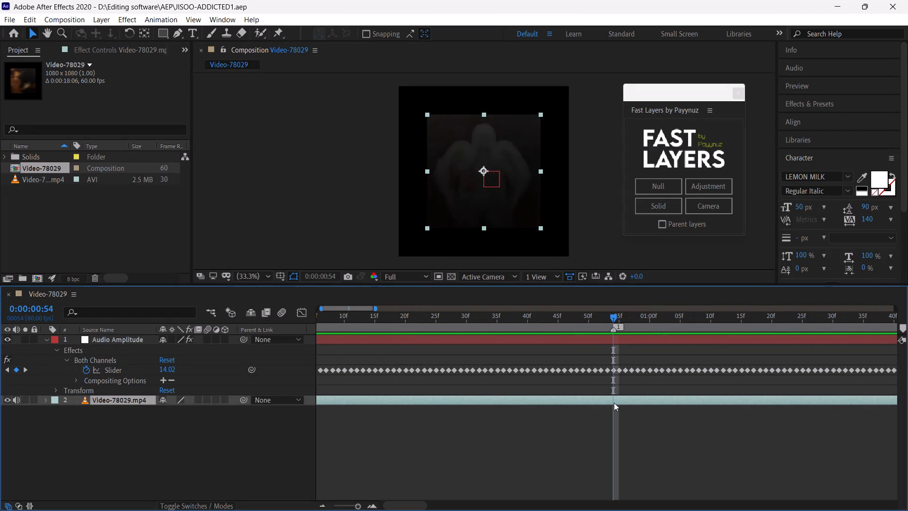
key(asterisk)
Add a layer marker to Video-78029.mp4 aligned with composition marker 2.
drag(729, 309, 824, 331)
drag(807, 322, 617, 361)
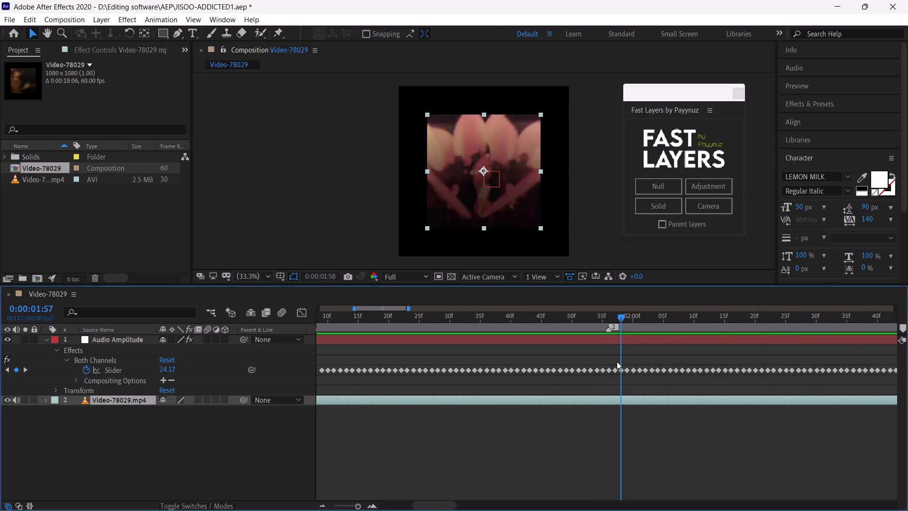
drag(617, 361, 609, 356)
key(asterisk)
Add a layer marker to Video-78029.mp4 aligned with composition marker 3.
drag(723, 320, 907, 336)
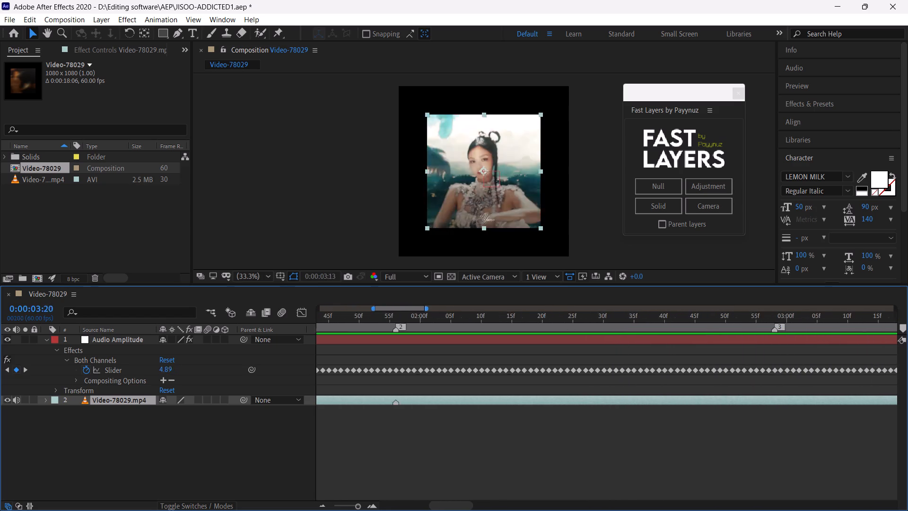
drag(907, 336, 730, 361)
key(asterisk)
Add a layer marker to Video-78029.mp4 at composition marker 4, at 0:00:04:01.
drag(793, 322, 907, 326)
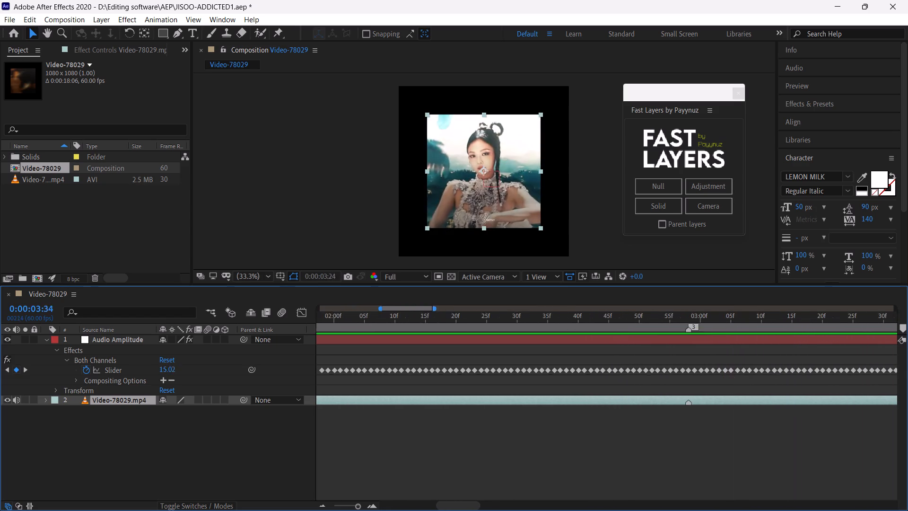
drag(907, 326, 777, 361)
key(asterisk)
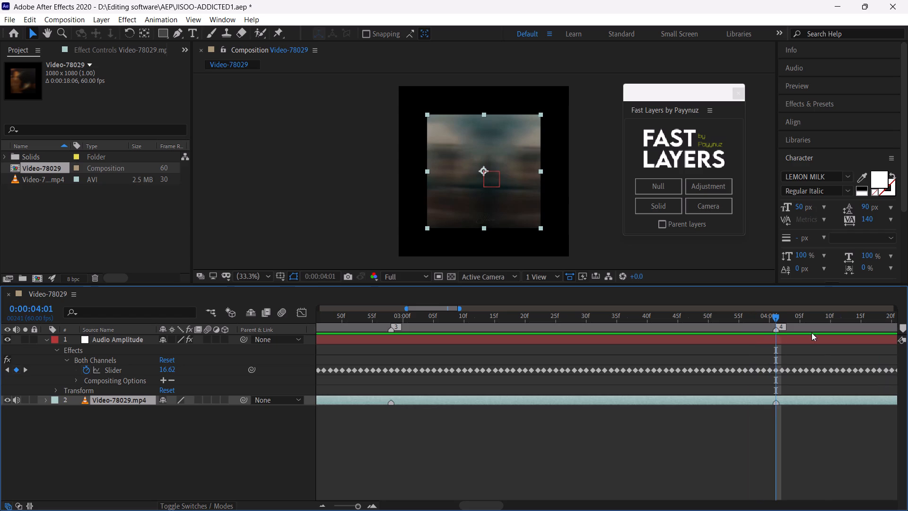
Add layer markers to Video-78029.mp4 aligned with composition markers 5, 6, 7 and 8.
drag(815, 326, 712, 349)
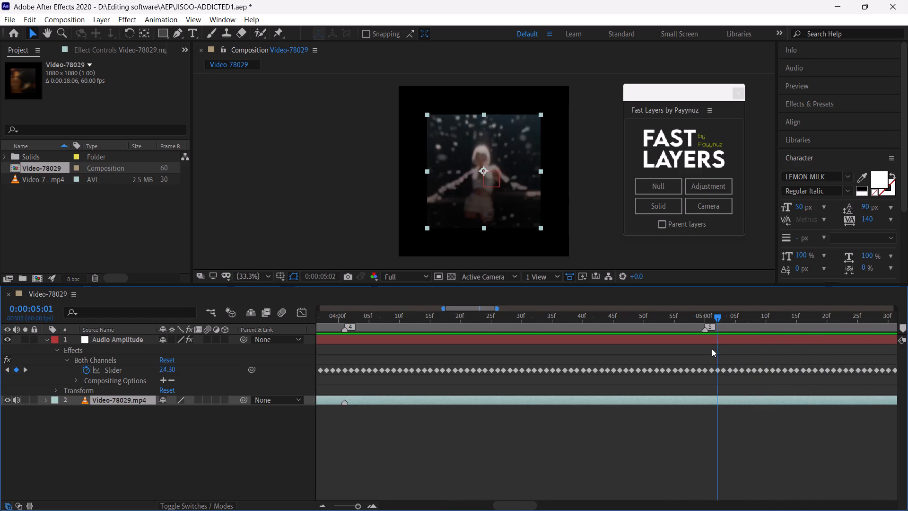
drag(712, 349, 706, 346)
key(asterisk)
drag(756, 323, 907, 336)
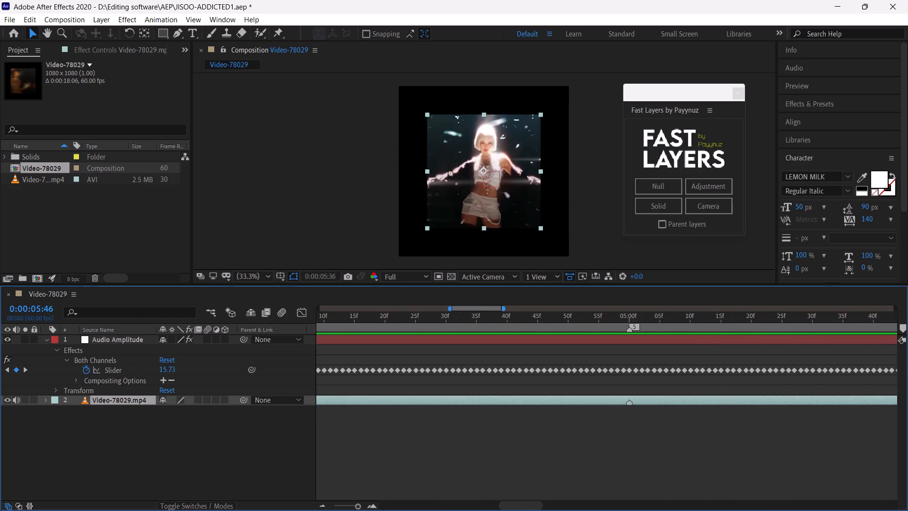
drag(907, 336, 747, 342)
key(asterisk)
drag(797, 318, 840, 333)
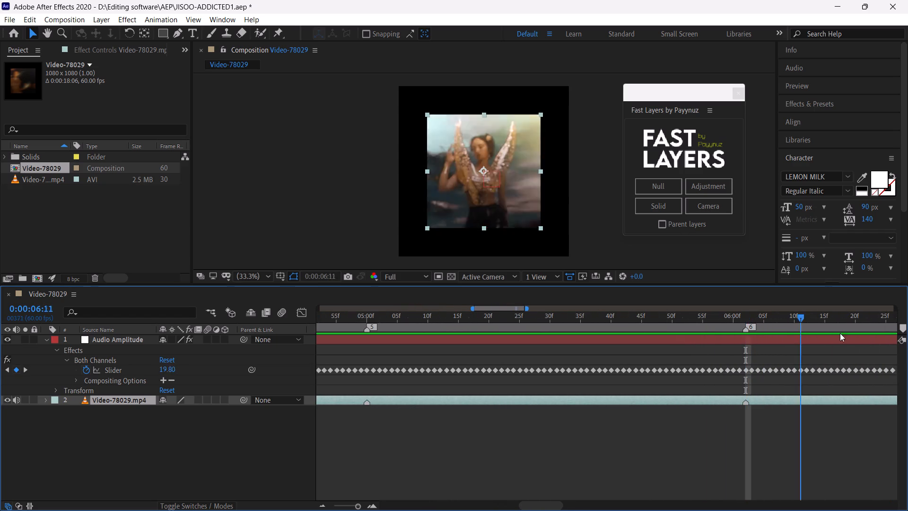
drag(840, 333, 725, 355)
key(asterisk)
drag(784, 329, 697, 352)
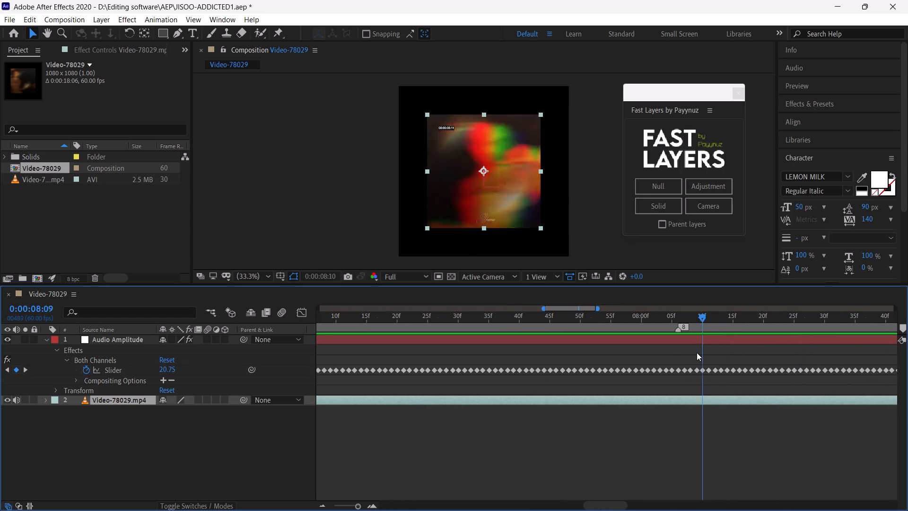
drag(697, 352, 677, 350)
key(asterisk)
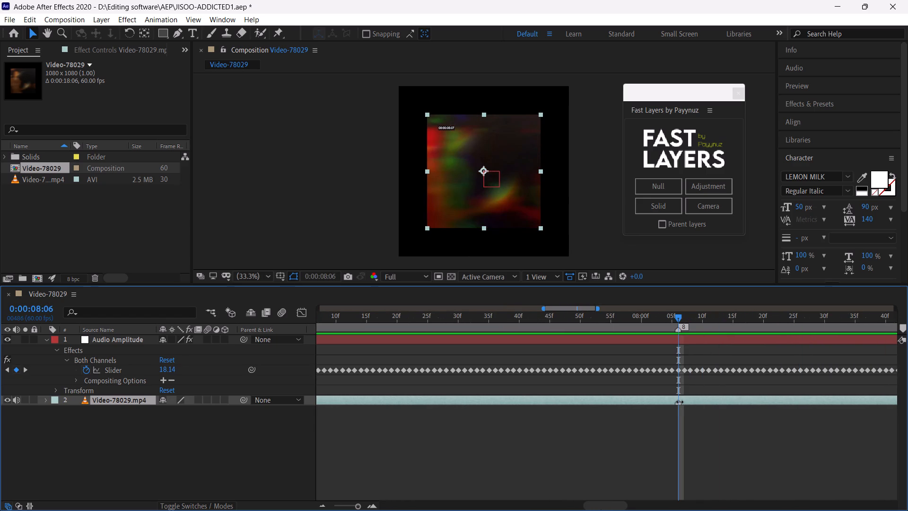
Lock the layer markers on Video-78029.mp4.
right_click(680, 403)
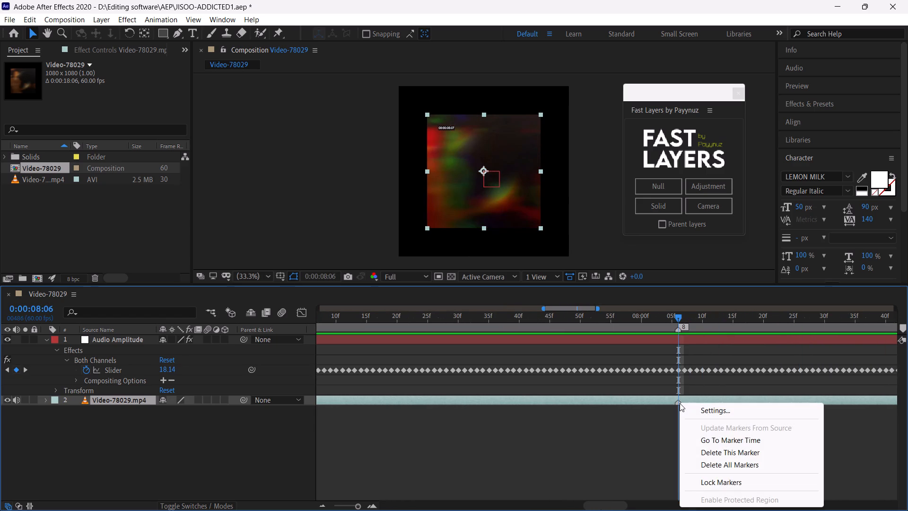
scroll(721, 470, up, 1)
scroll(721, 470, down, 2)
click(730, 483)
click(697, 458)
Fit the whole composition in the timeline, deselect the layers and move the current time to 0:00:00:35.
drag(346, 509, 312, 507)
click(422, 456)
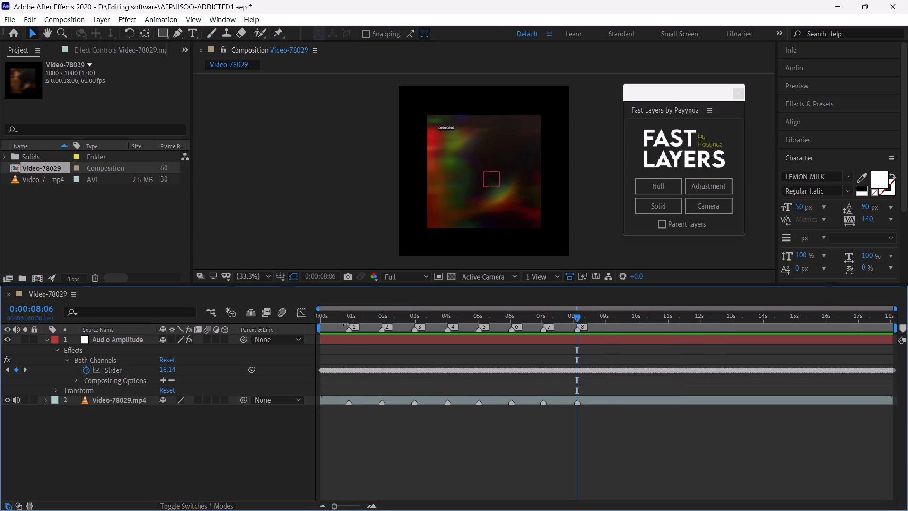
click(346, 325)
click(339, 319)
Create a folder named clip in the project.
click(85, 220)
right_click(85, 220)
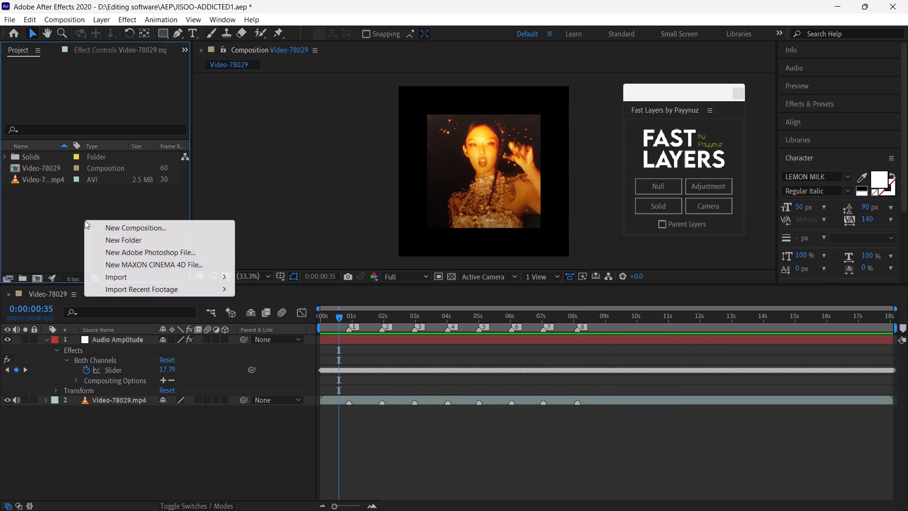
click(40, 214)
right_click(40, 210)
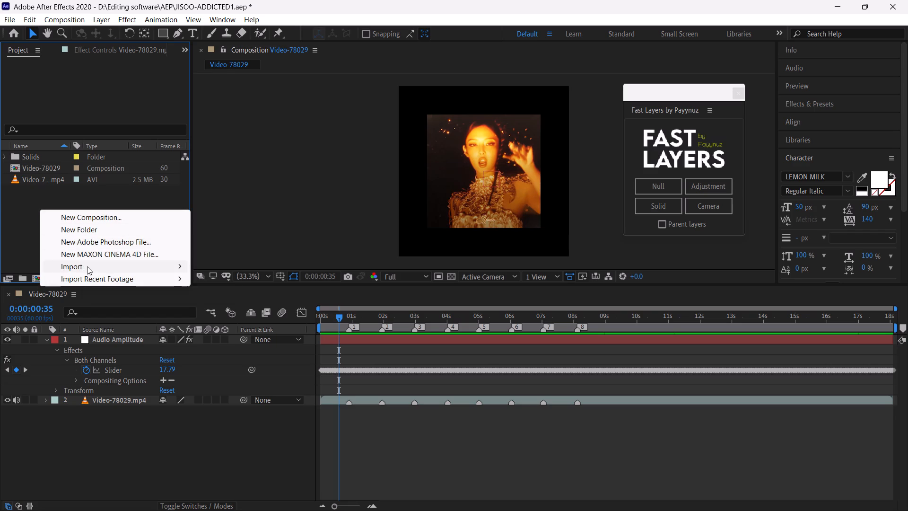
click(83, 234)
text(clip)
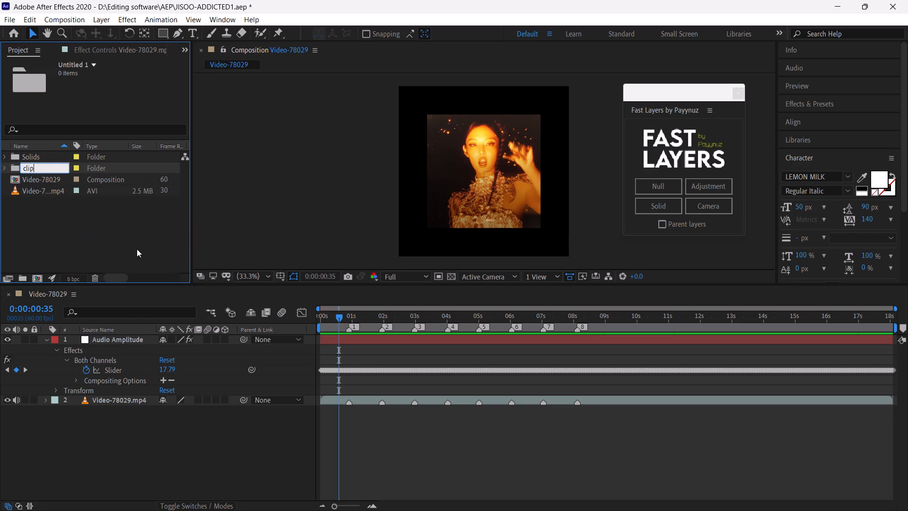
click(115, 216)
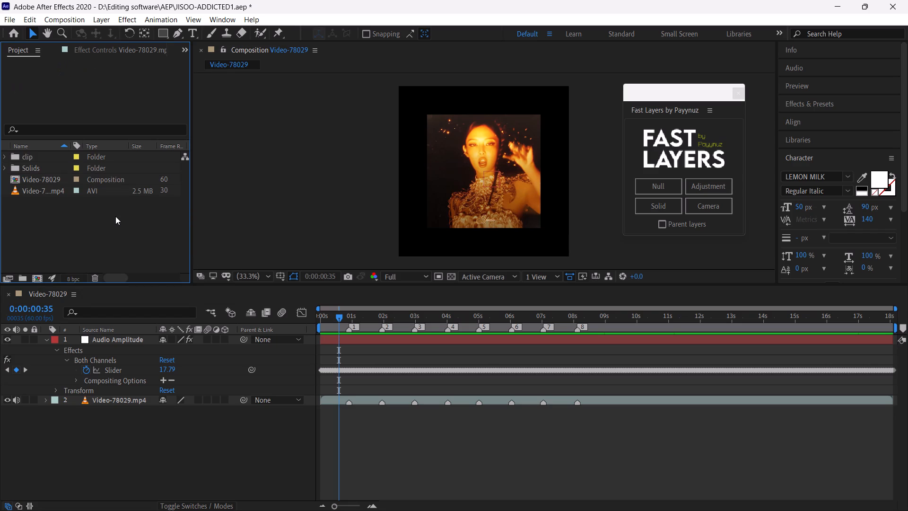
Create a second project folder named precomp.
right_click(115, 216)
click(146, 238)
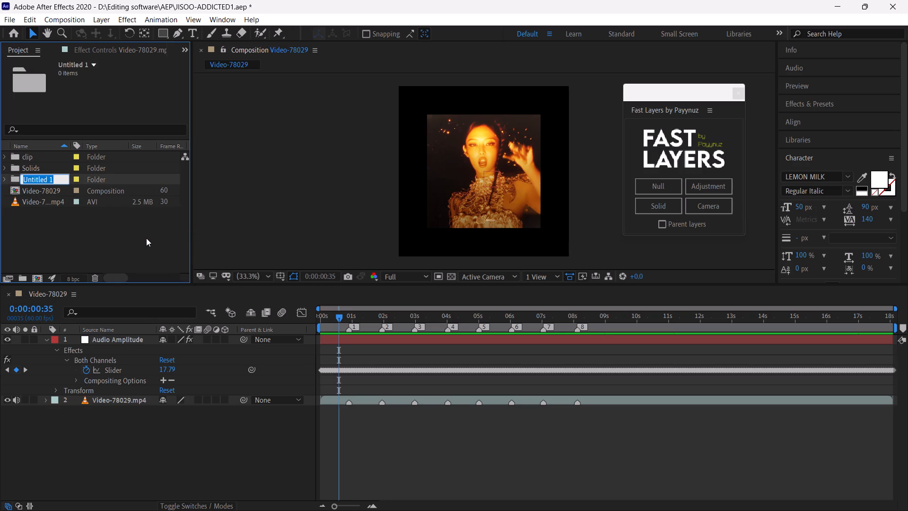
text(pre)
text(comp)
click(101, 215)
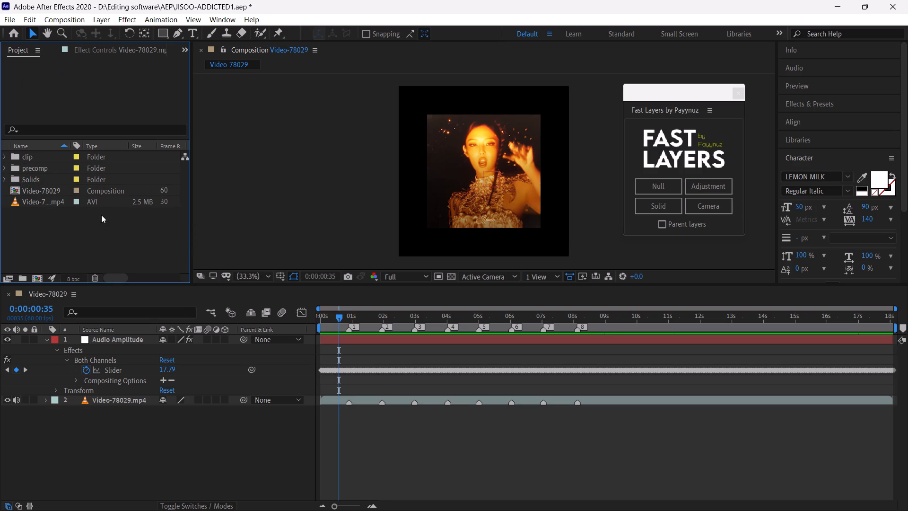
Move the Video-78029.mp4 footage into the clip folder and the Video-78029 composition into the precomp folder.
drag(36, 203, 49, 187)
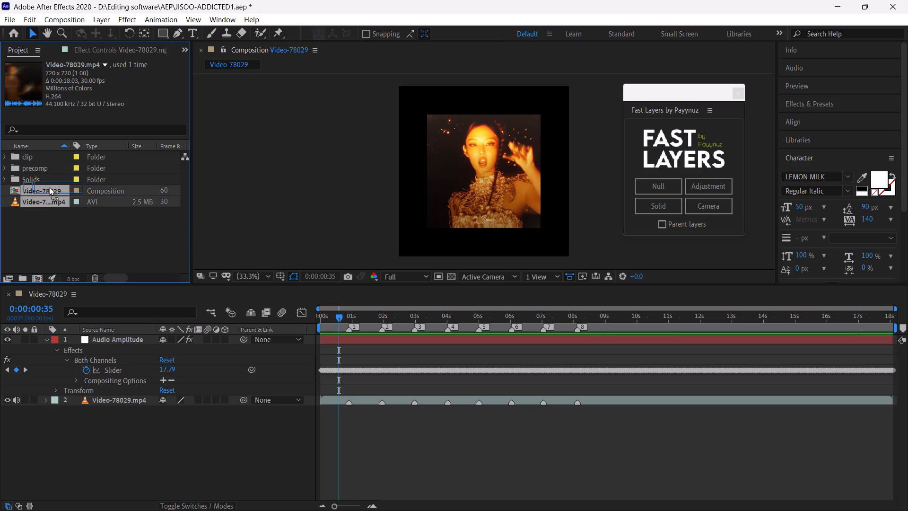
drag(49, 187, 51, 160)
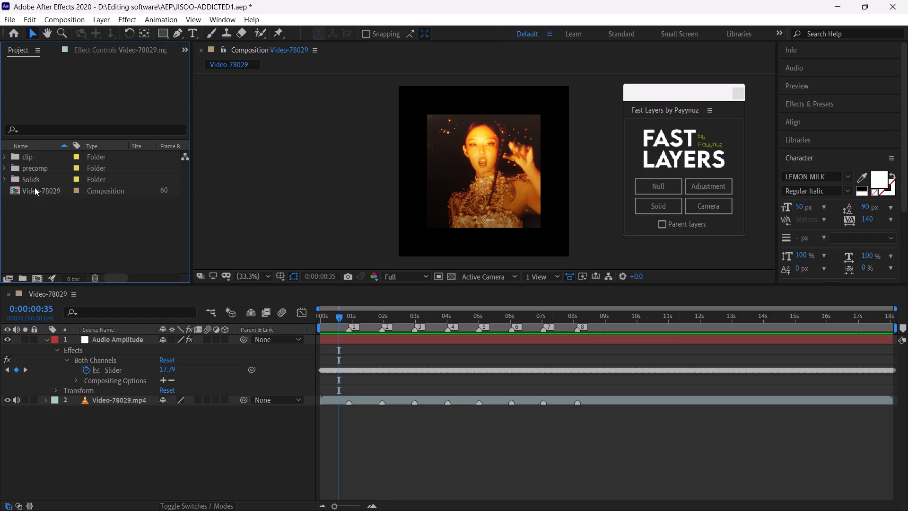
drag(34, 188, 44, 172)
Import the JISOO - ADDICTED (Official MV)(4K_HD) video from the jisoo folder inside Editing software > Kuro on drive D.
right_click(45, 203)
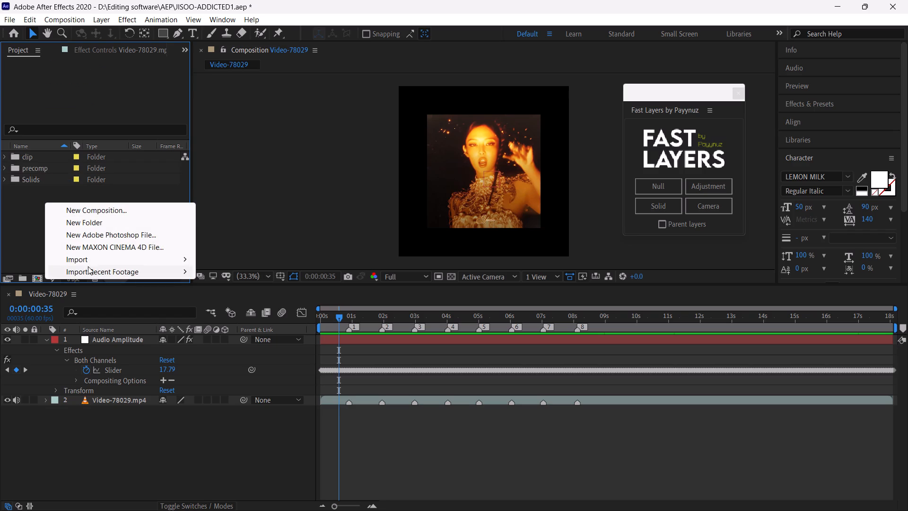
click(89, 261)
click(232, 259)
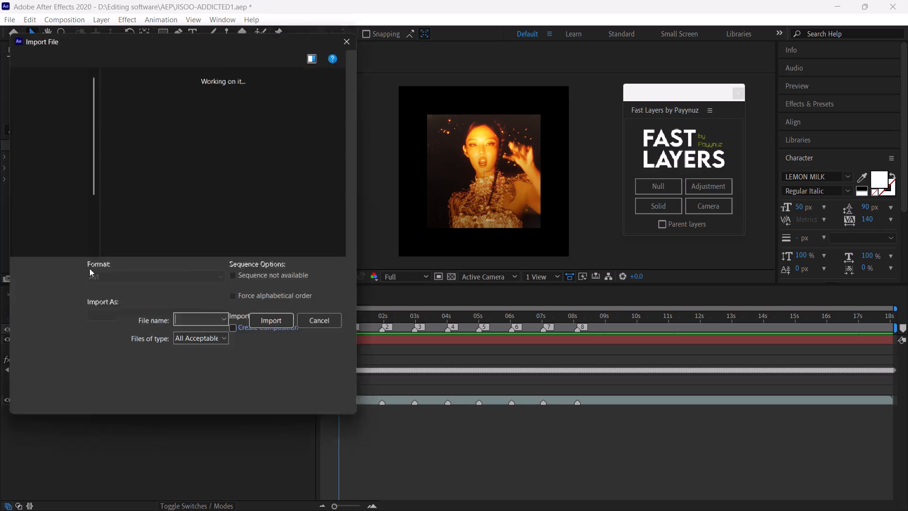
click(299, 312)
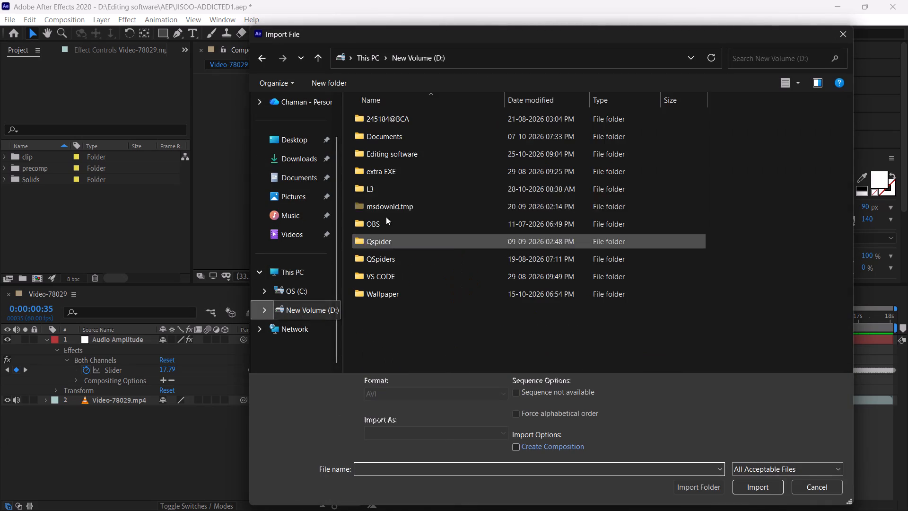
double_click(407, 160)
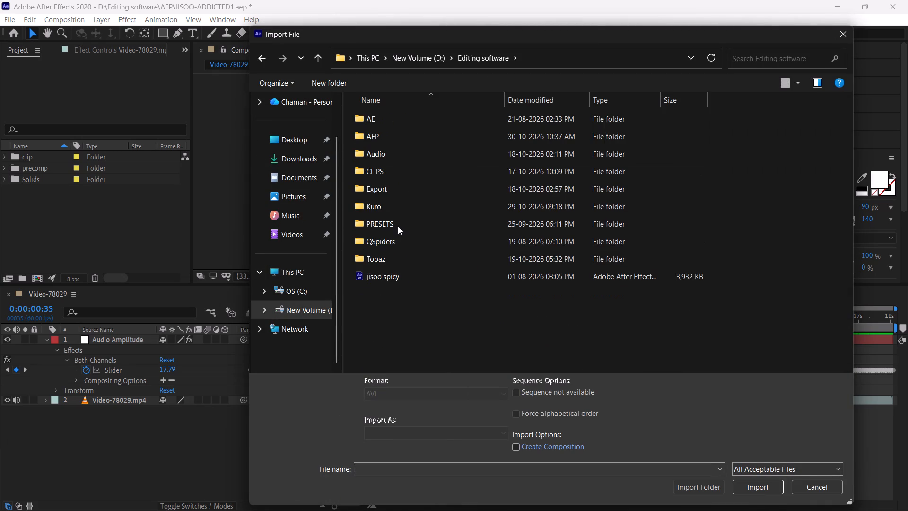
double_click(398, 226)
click(317, 61)
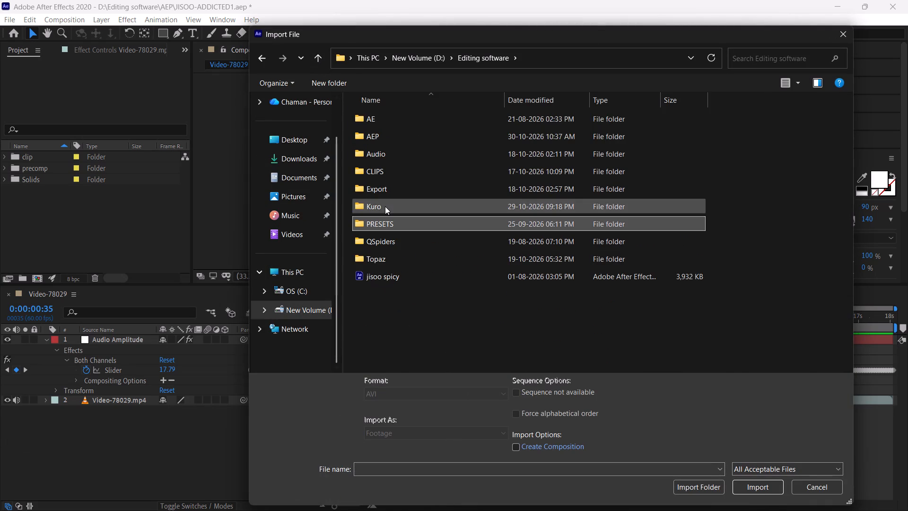
double_click(385, 206)
double_click(369, 150)
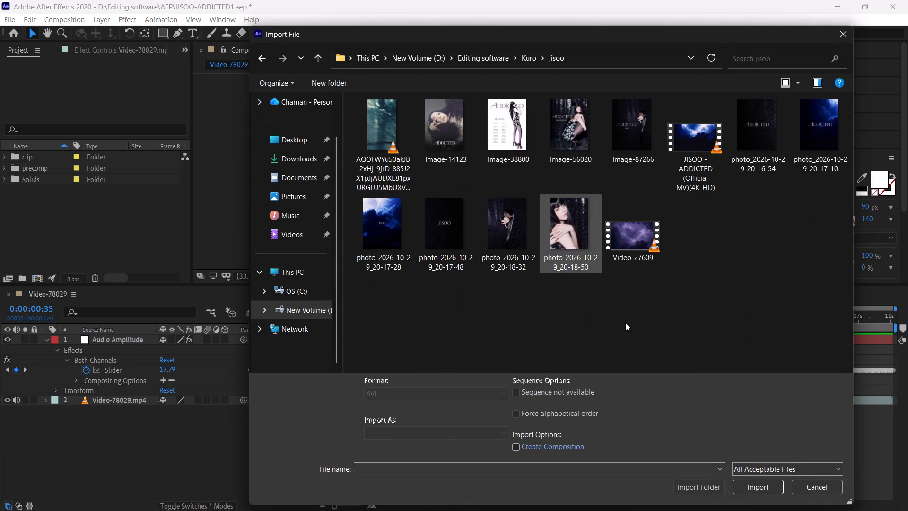
click(696, 159)
click(759, 485)
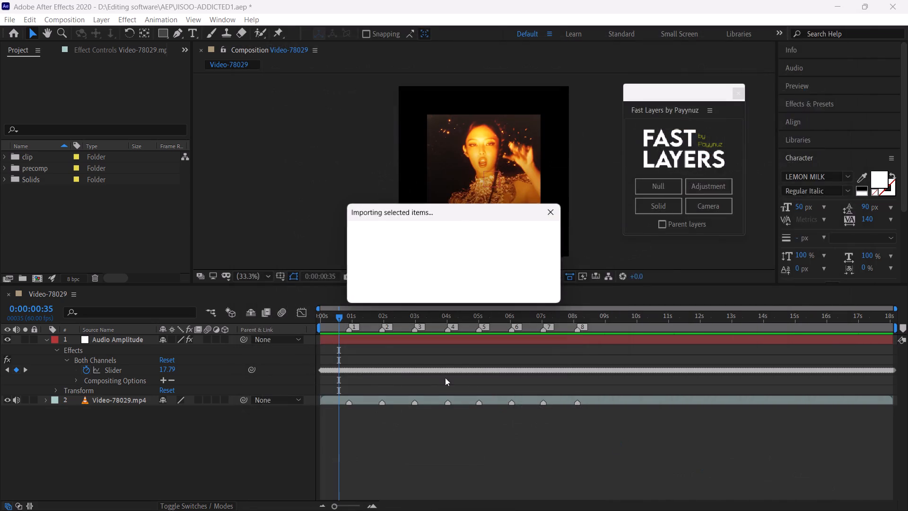
Add the JISOO webm video as the top layer of the Video-78029 composition, with its audio muted.
drag(45, 168, 110, 320)
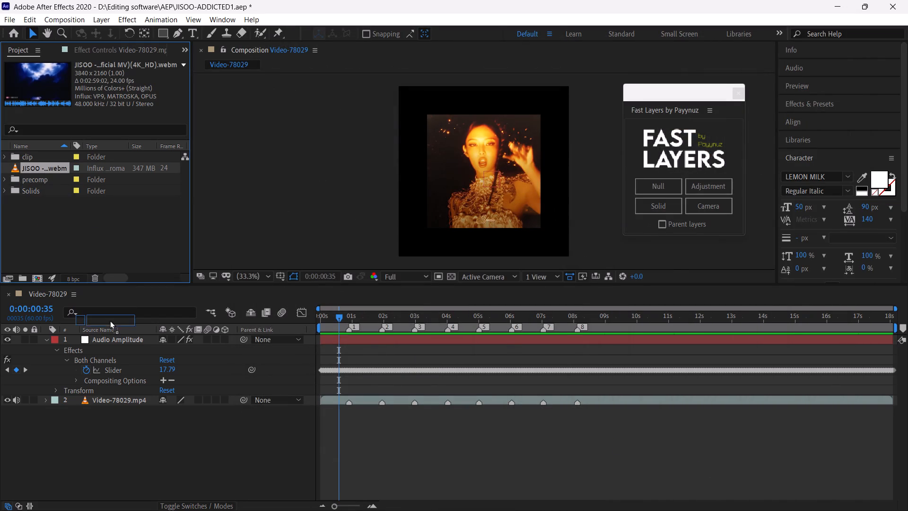
drag(110, 320, 113, 335)
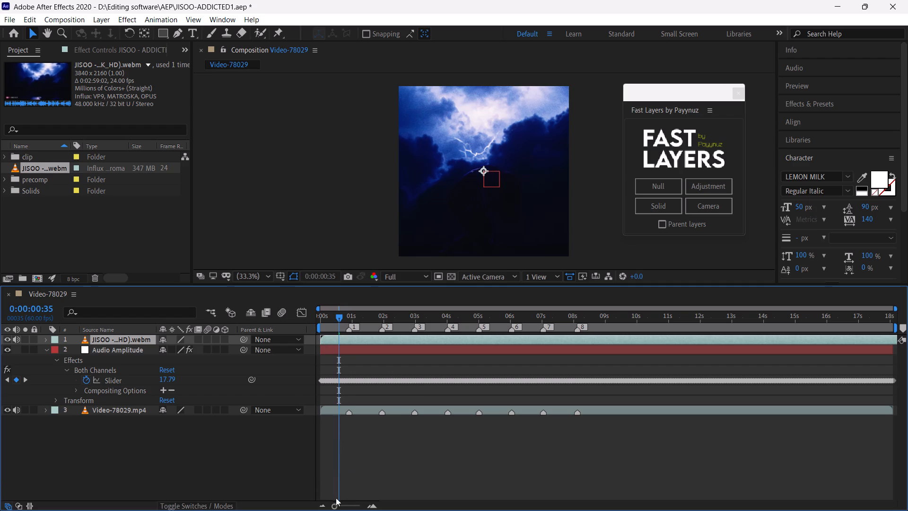
drag(335, 506, 323, 506)
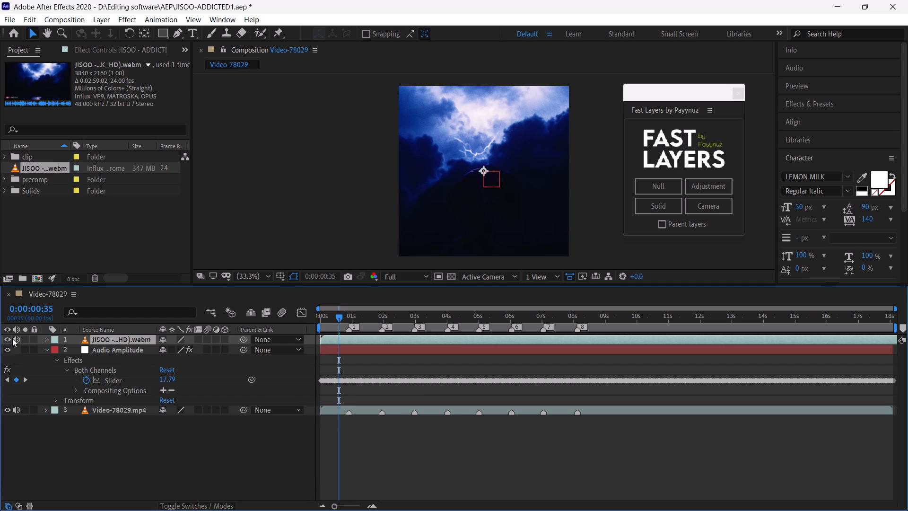
click(16, 337)
Set the JISOO webm layer's Scale to 50%.
key(s)
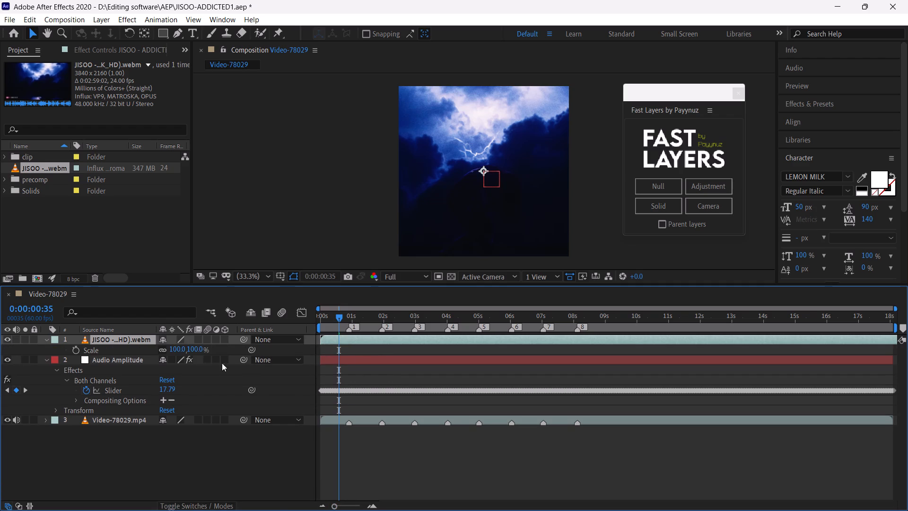
click(178, 347)
text(50)
key(Return)
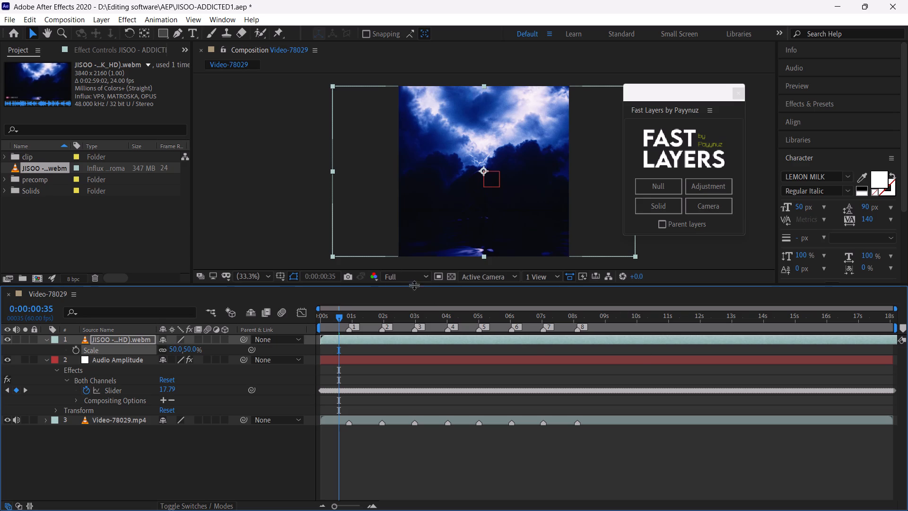
Set the composition's preview resolution to Quarter.
click(393, 279)
click(410, 341)
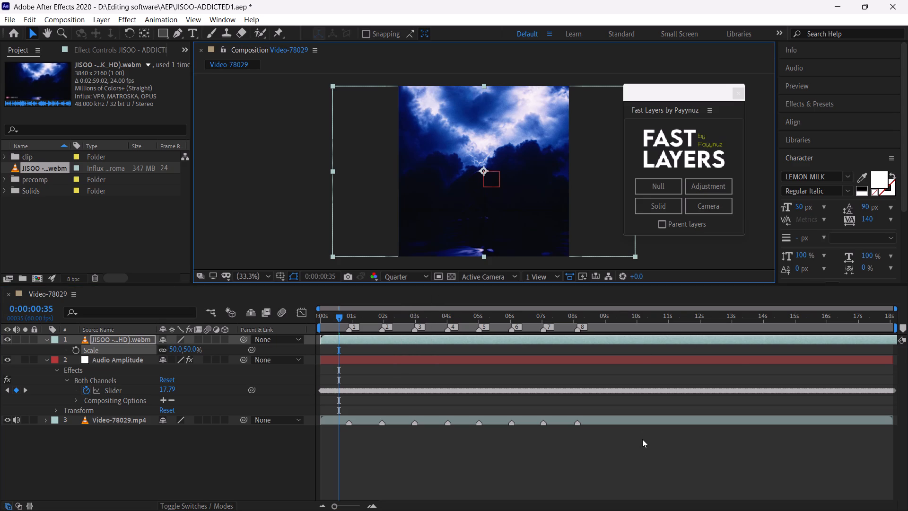
click(642, 440)
Slide the JISOO webm layer in time until the red-dress, raised-arms shot on white falls at 0:00:00:35.
drag(762, 340, 520, 356)
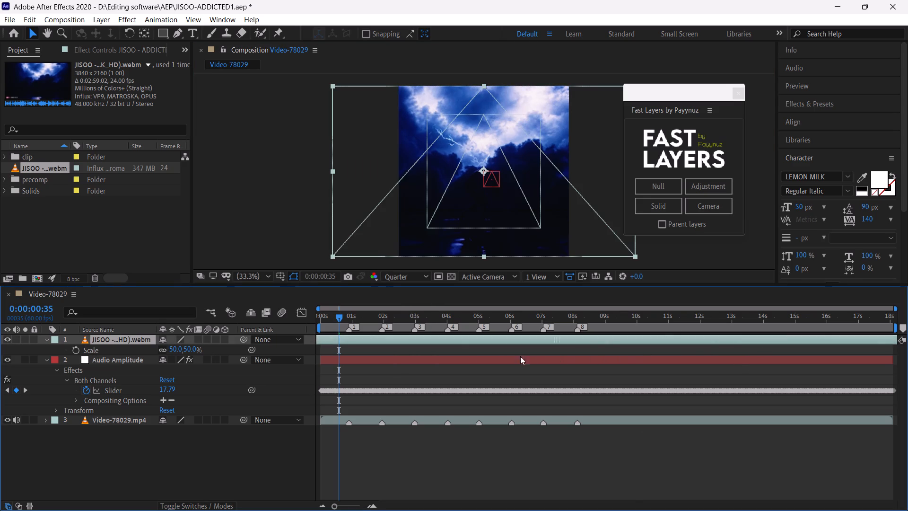
drag(520, 356, 402, 352)
drag(722, 340, 689, 342)
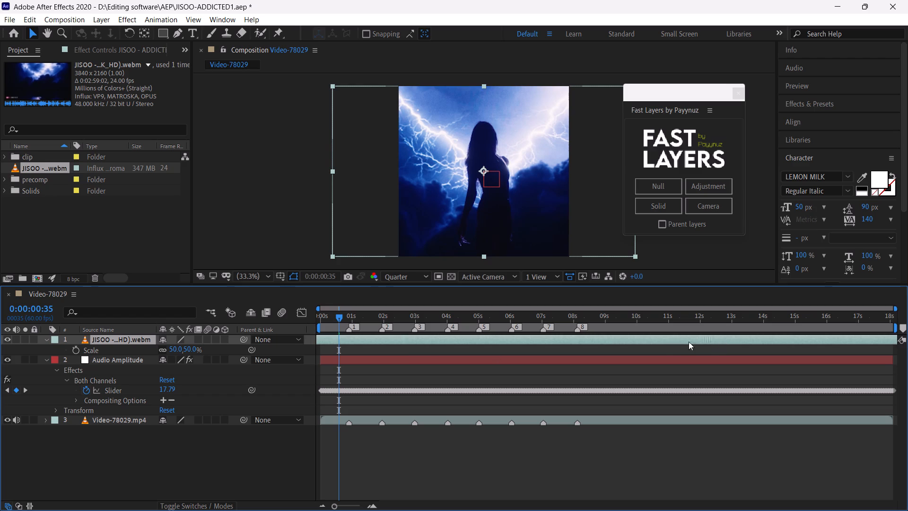
drag(689, 342, 454, 355)
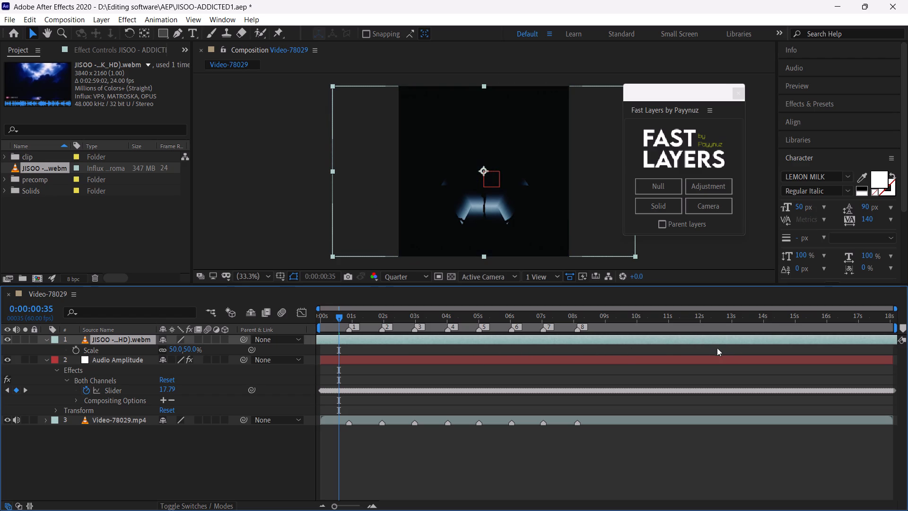
drag(725, 339, 468, 352)
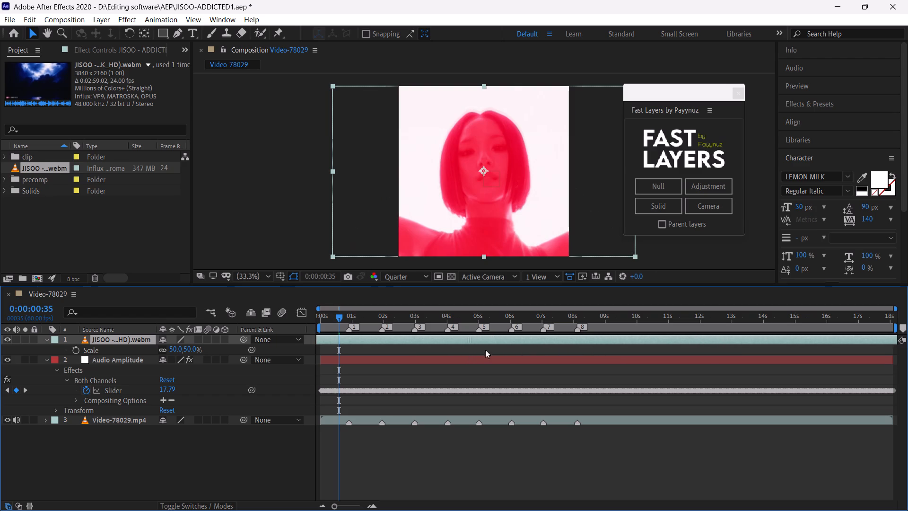
drag(542, 338, 508, 340)
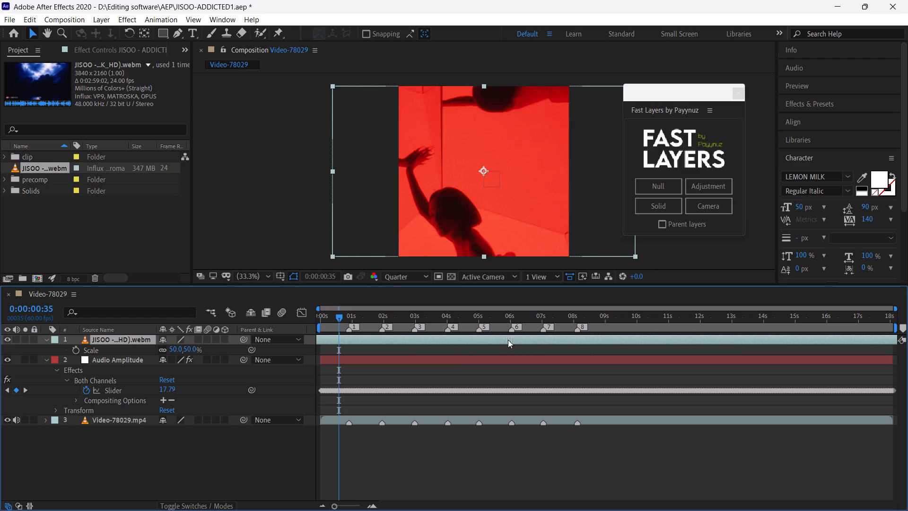
drag(508, 340, 575, 338)
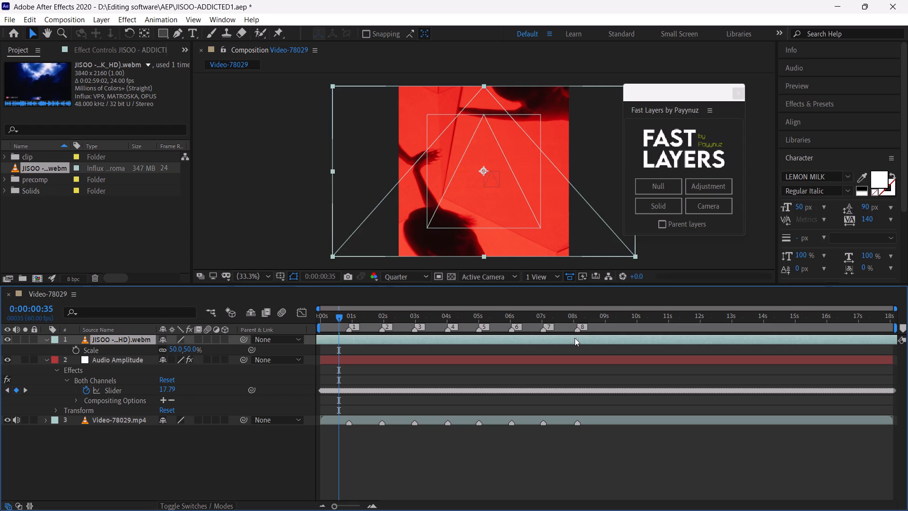
drag(518, 338, 565, 337)
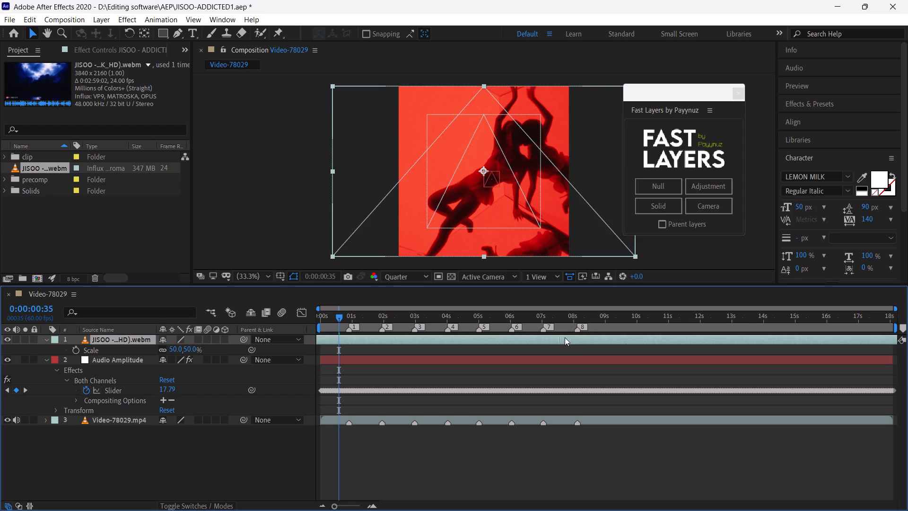
drag(565, 337, 586, 336)
drag(534, 339, 580, 339)
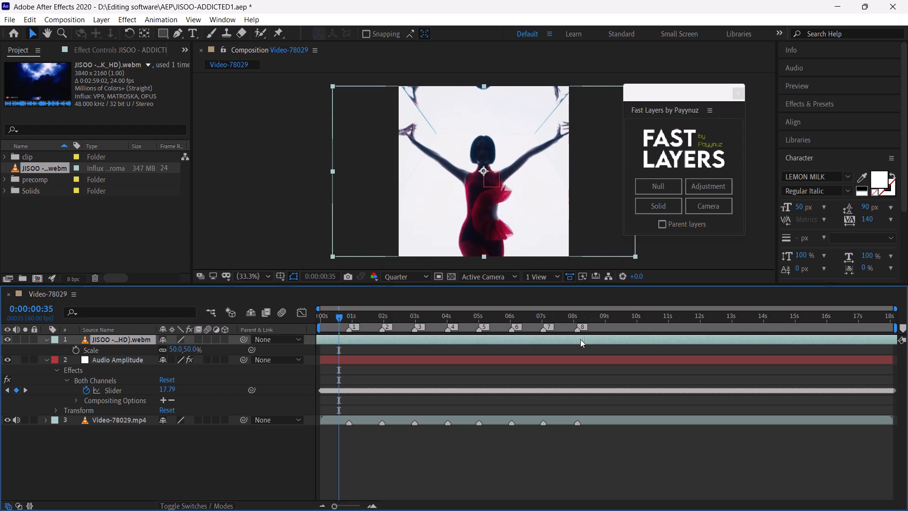
Preview the composition from 0:00:00:00 to check the JISOO footage against the music.
drag(335, 320, 292, 311)
key(space)
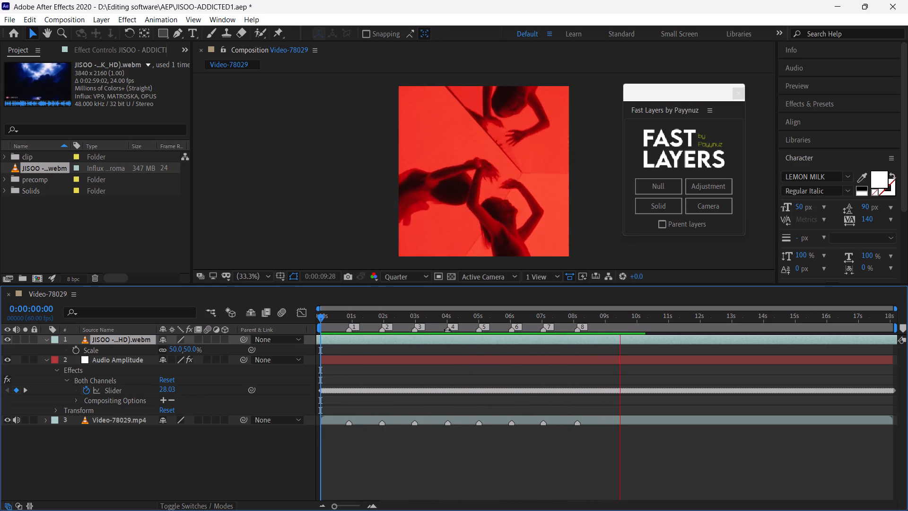
click(319, 317)
drag(319, 317, 313, 317)
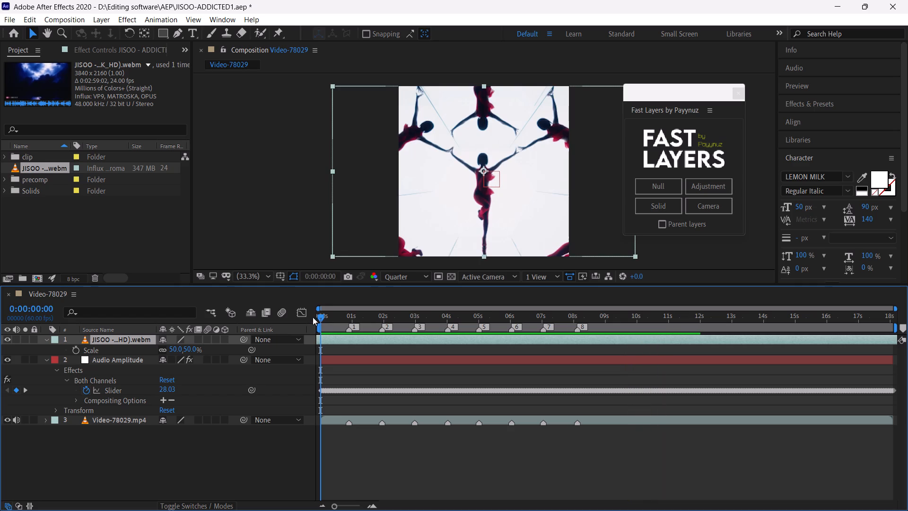
drag(313, 317, 312, 317)
Shift the JISOO webm layer so the dark, short-haired close-up in a red top falls at 0:00:00:00.
drag(503, 339, 446, 346)
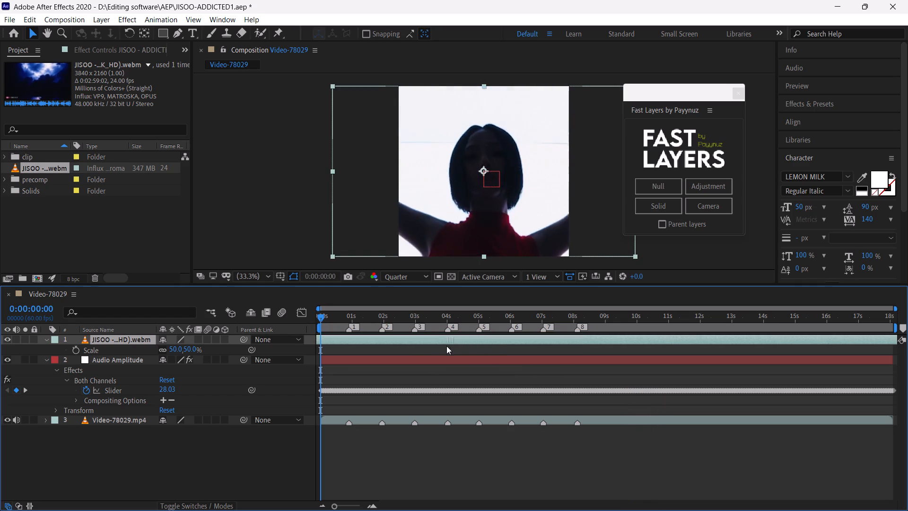
drag(446, 346, 400, 349)
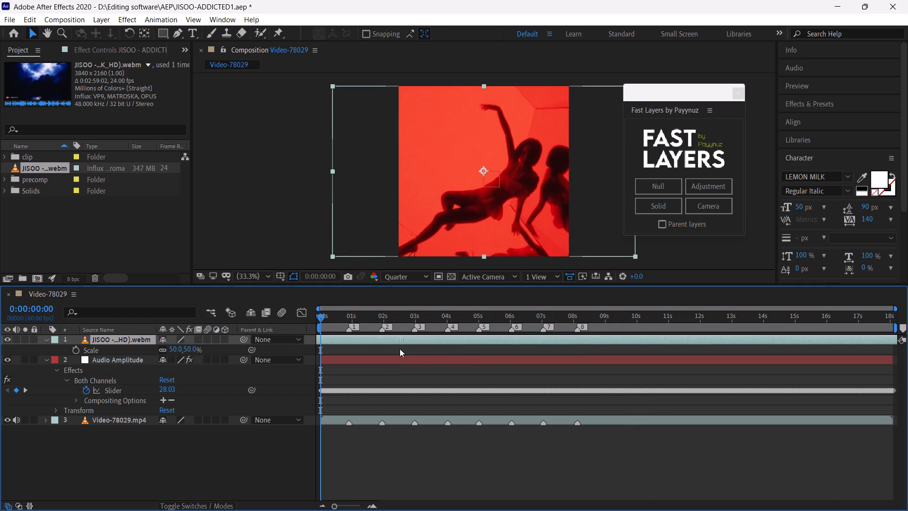
drag(400, 349, 441, 355)
Preview the opening shot from 0:00:00:00 and around beat marker 1 to check its timing.
key(space)
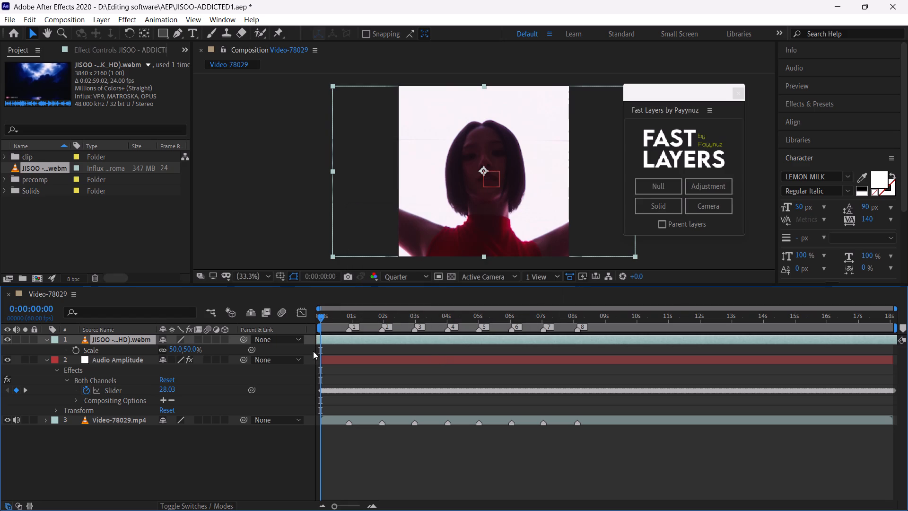
key(space)
click(322, 317)
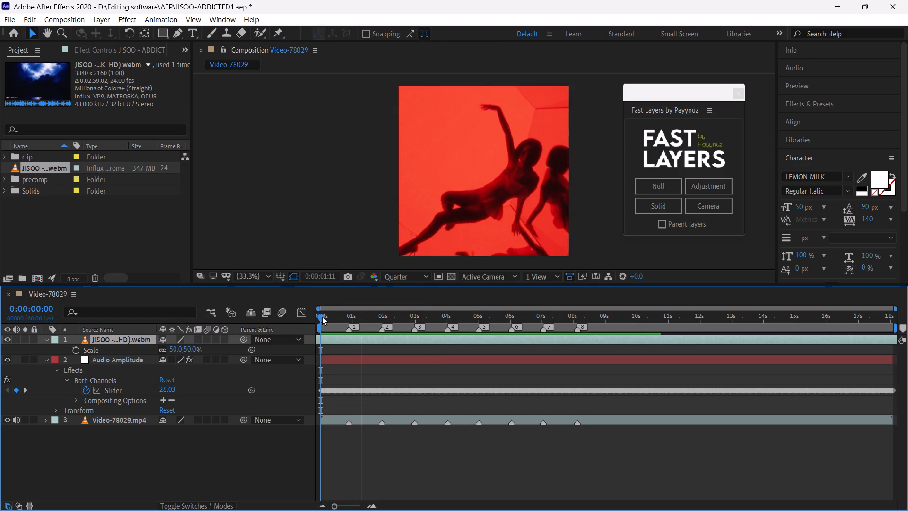
key(space)
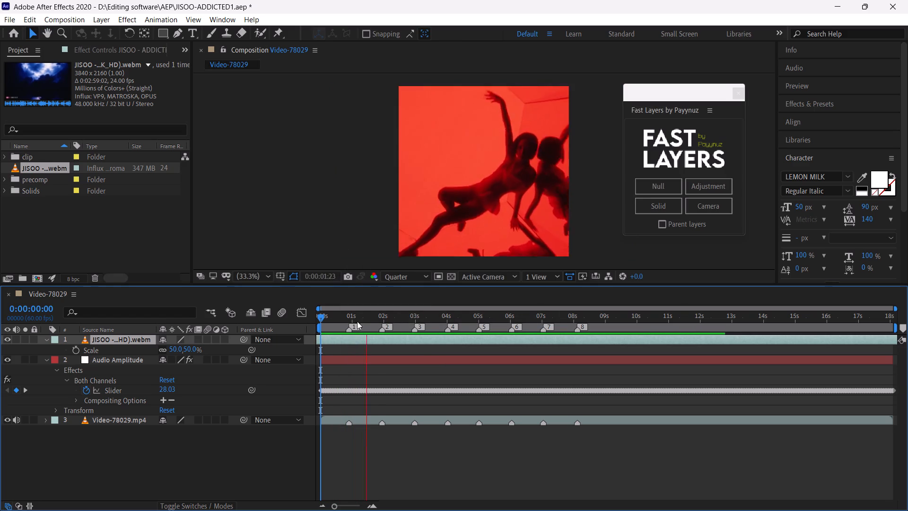
click(349, 315)
key(space)
click(349, 315)
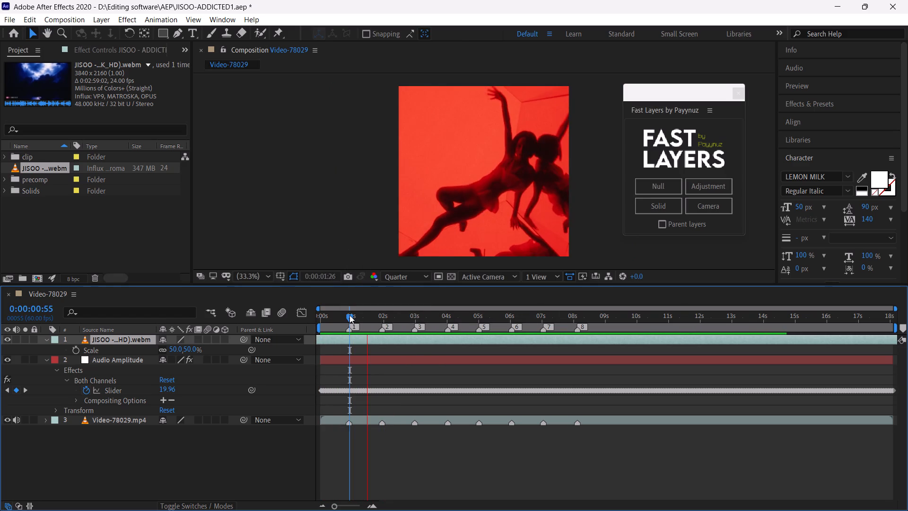
key(space)
click(349, 315)
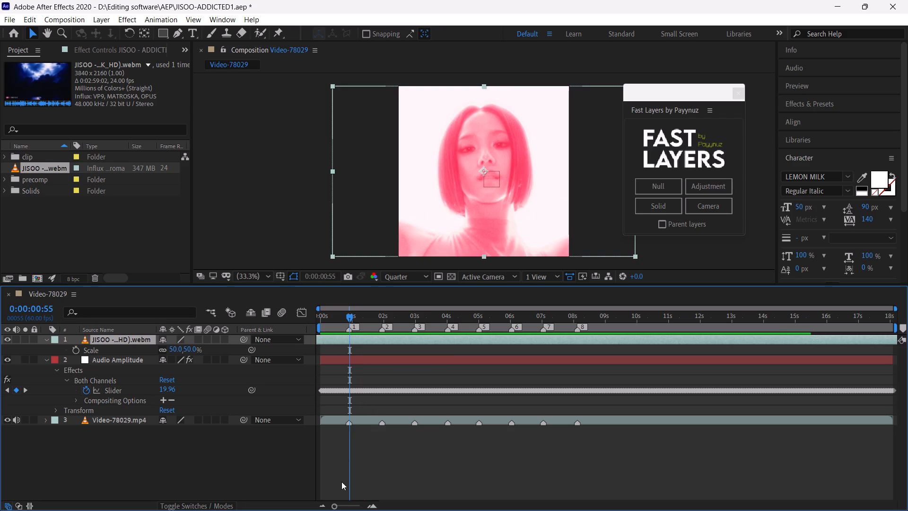
Split the JISOO webm layer at 0:00:00:00 and delete the portion before the composition's start.
drag(341, 505, 352, 508)
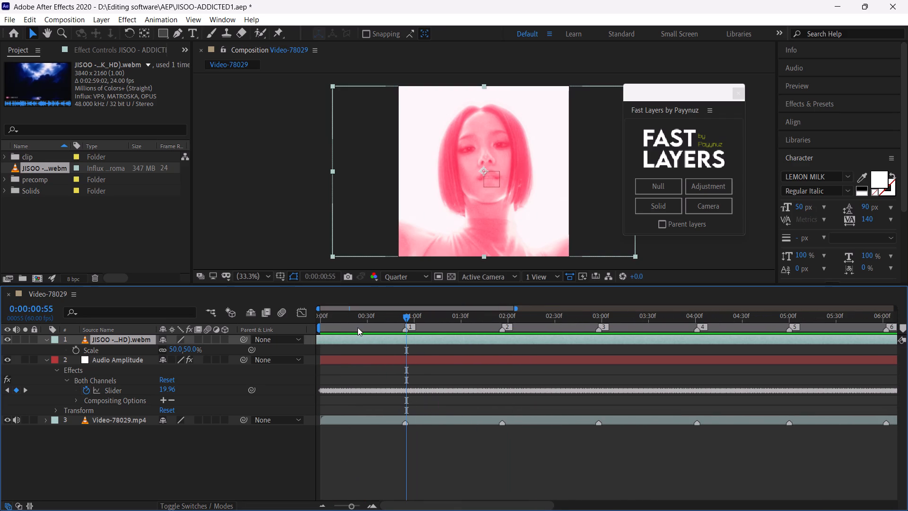
drag(349, 315, 288, 315)
key(ctrl+shift+d)
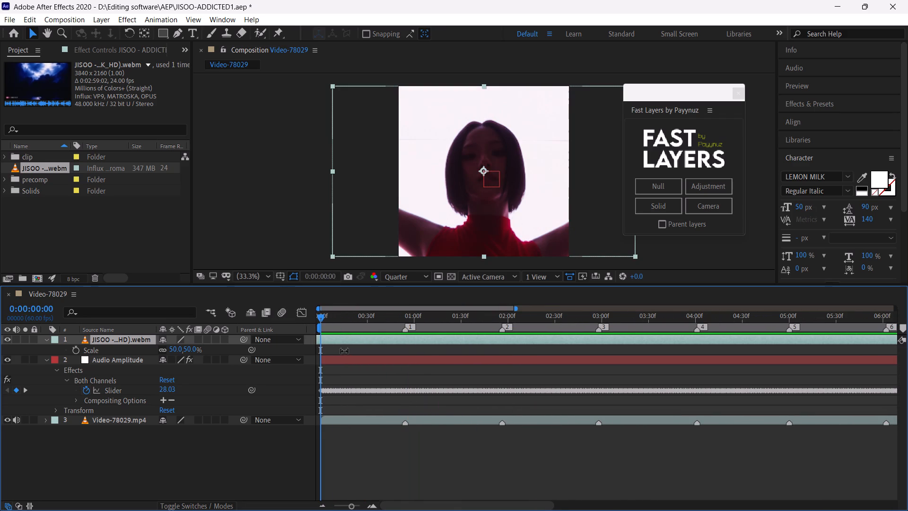
click(336, 350)
key(BackSpace)
Split the JISOO webm layer at beat marker 1, at 0:00:00:54.
drag(363, 318, 399, 338)
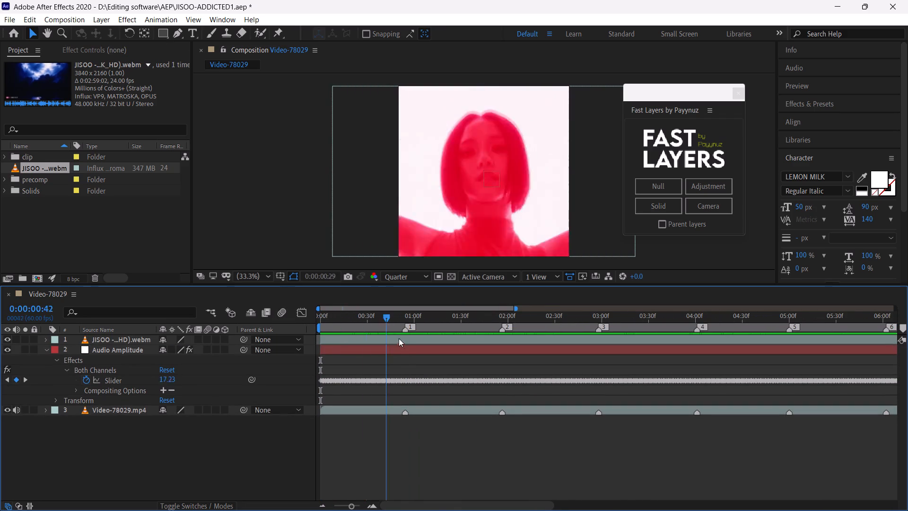
drag(399, 338, 404, 343)
click(405, 343)
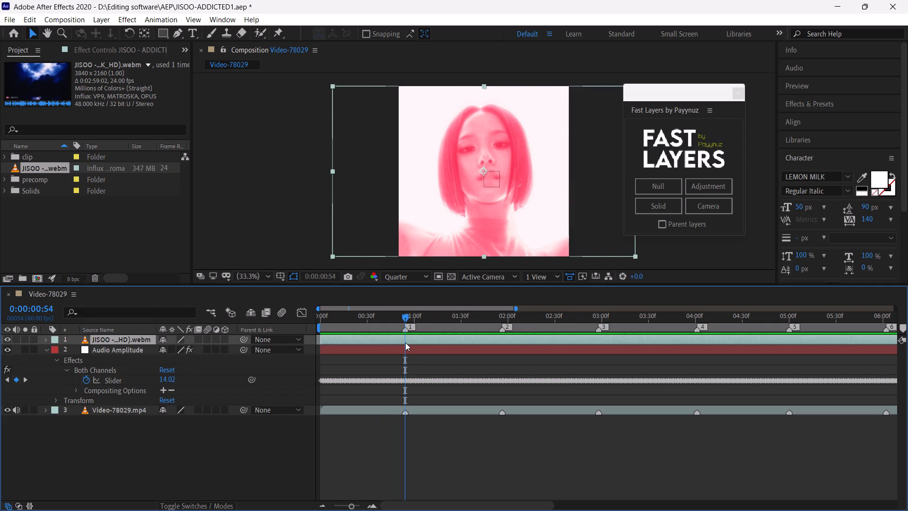
key(ctrl+shift+d)
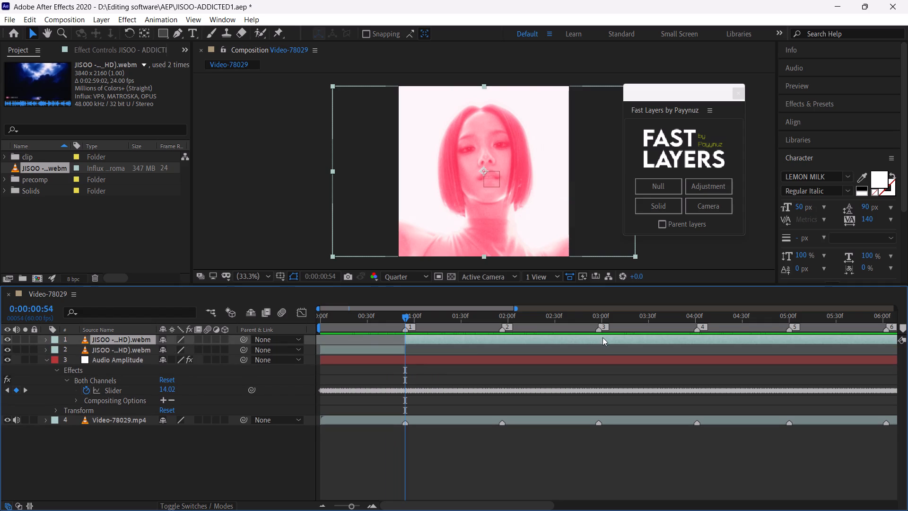
Slide the second JISOO clip to the standing pose in the white hexagon and trim away everything before 0:00:00:54.
drag(602, 337, 422, 349)
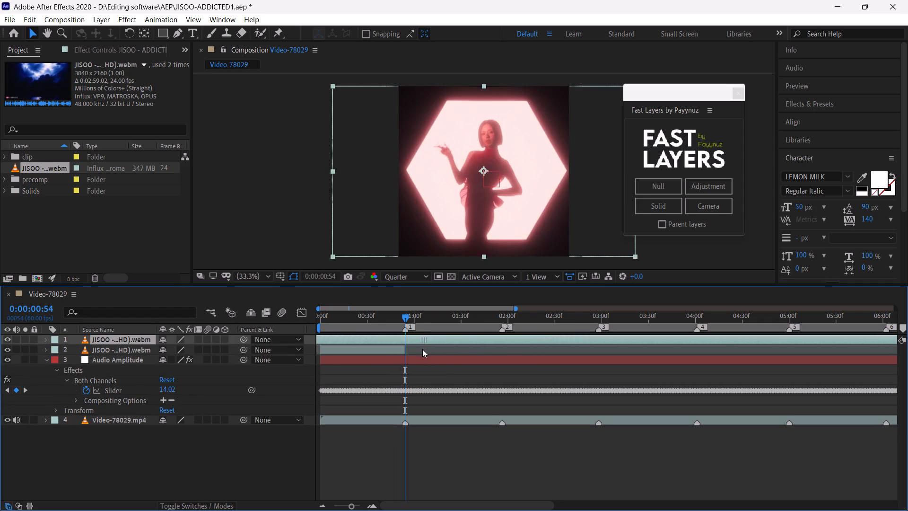
drag(422, 349, 465, 346)
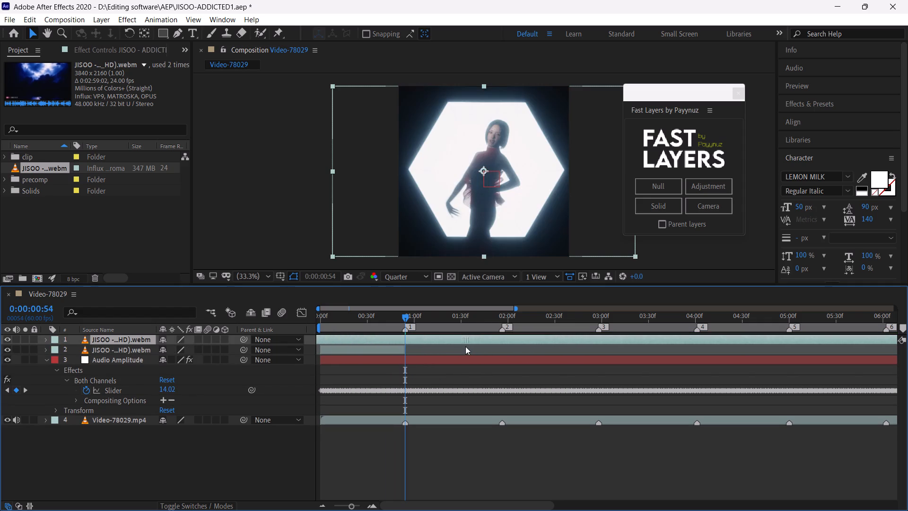
drag(465, 346, 467, 348)
key(ctrl+shift+d)
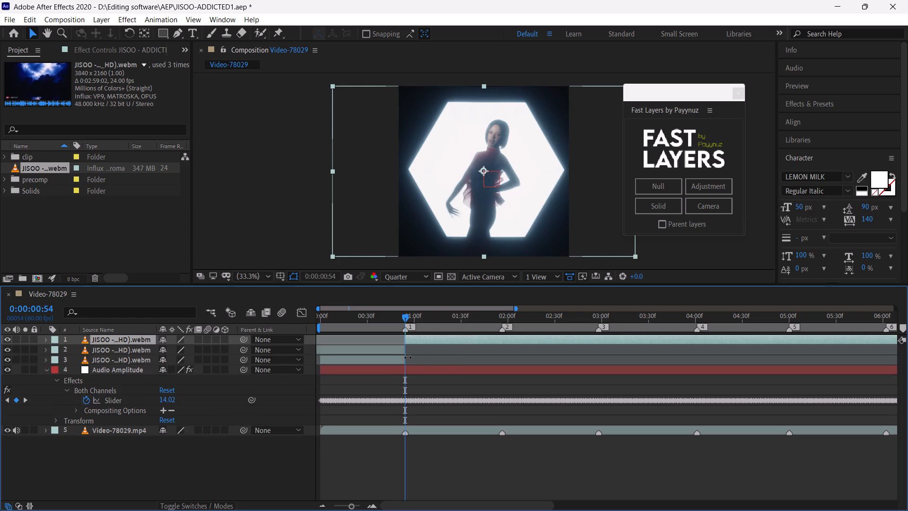
click(403, 349)
key(BackSpace)
Split the second JISOO clip at beat marker 2, at 0:00:01:56.
drag(430, 317, 485, 340)
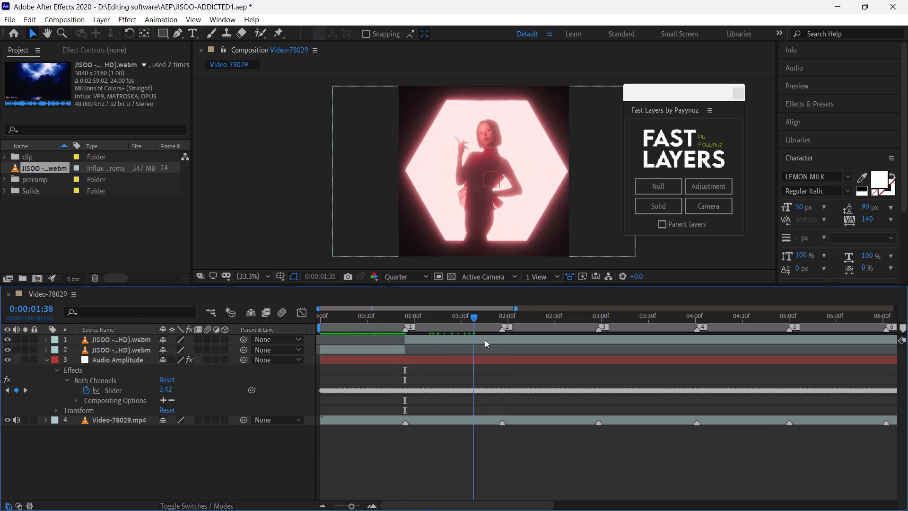
drag(485, 340, 501, 349)
click(511, 341)
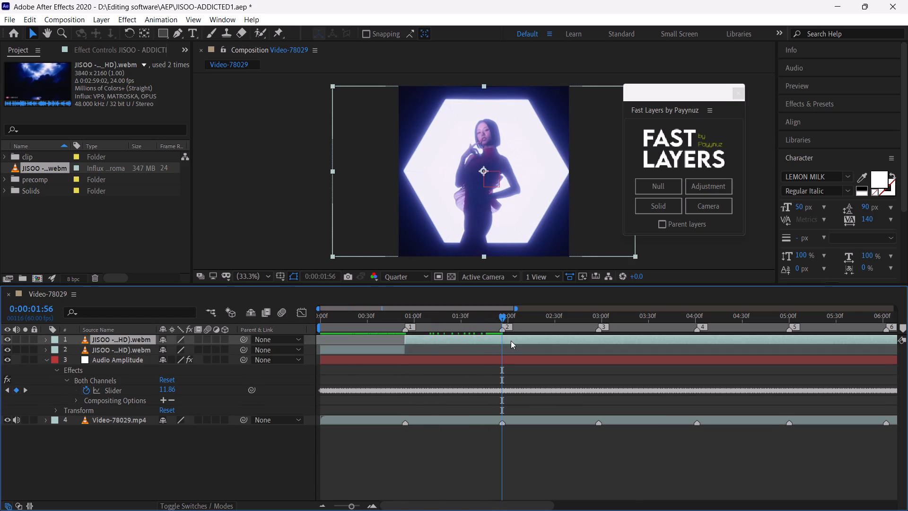
key(ctrl+shift+d)
Slide the third JISOO clip to the side-on, tilted-head hexagon shot and trim away everything before 0:00:01:56.
drag(704, 336, 672, 337)
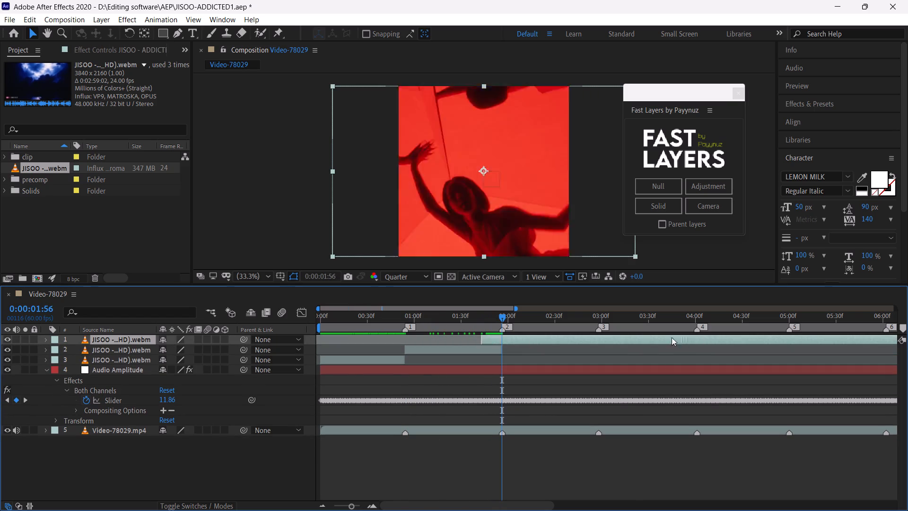
drag(672, 337, 323, 352)
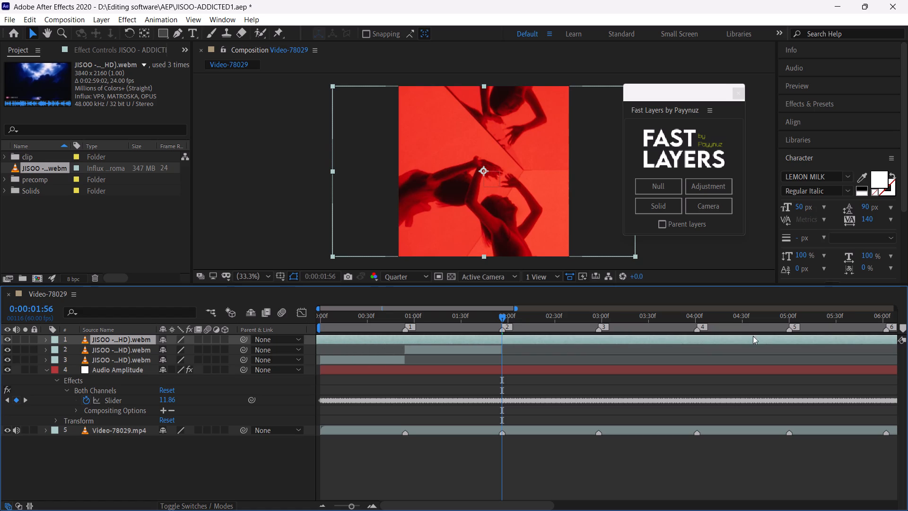
drag(841, 338, 629, 352)
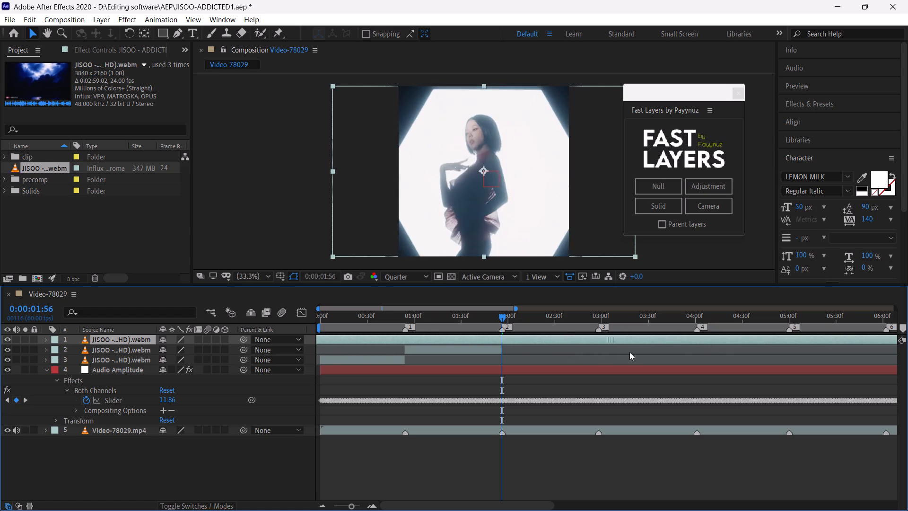
drag(629, 352, 718, 358)
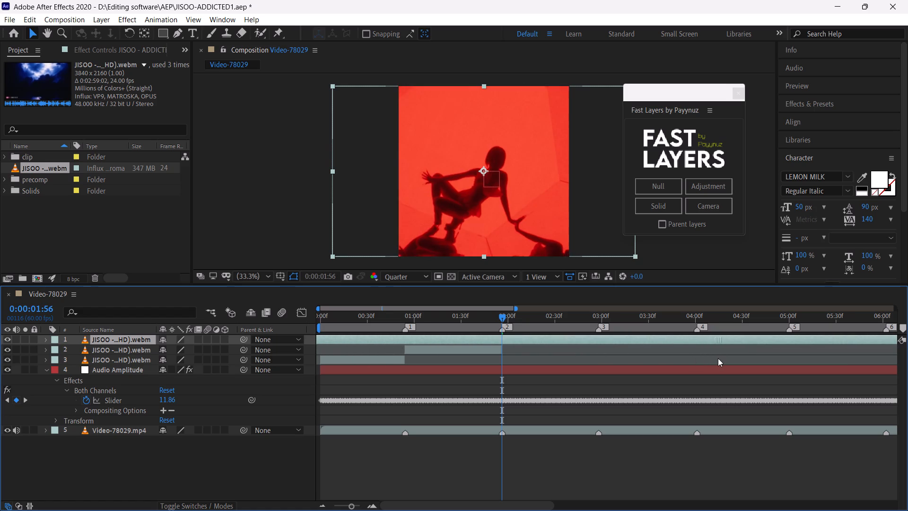
drag(718, 358, 709, 359)
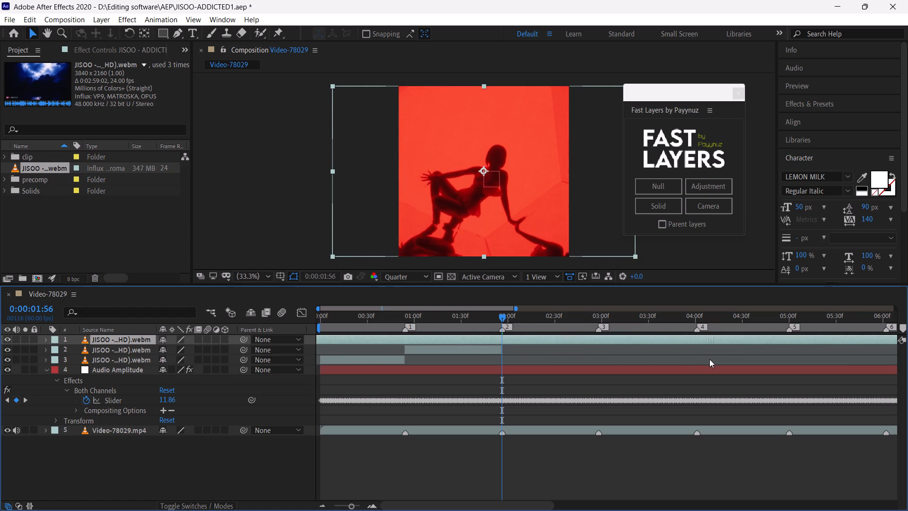
drag(709, 359, 707, 358)
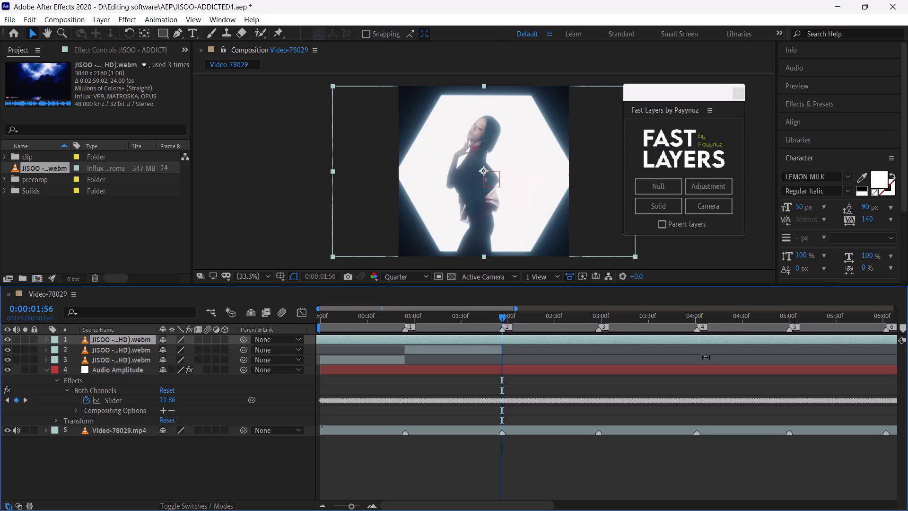
key(ctrl+shift+d)
click(502, 352)
key(BackSpace)
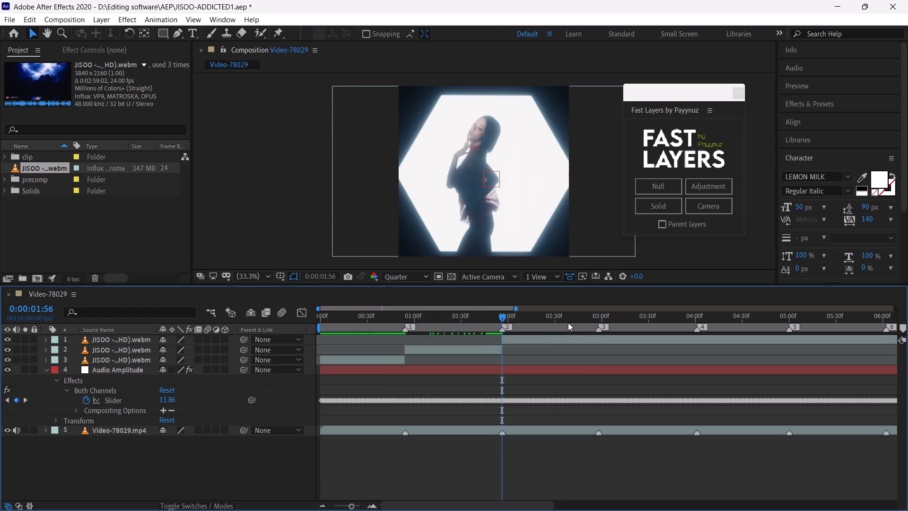
Split the third JISOO clip at beat marker 3, at 0:00:02:58.
drag(568, 323, 600, 338)
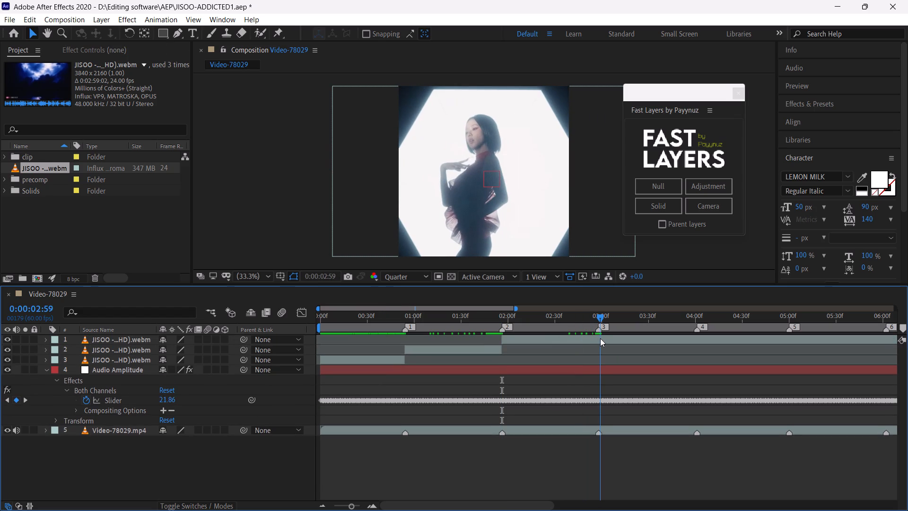
drag(600, 338, 598, 338)
click(600, 338)
key(ctrl+shift+d)
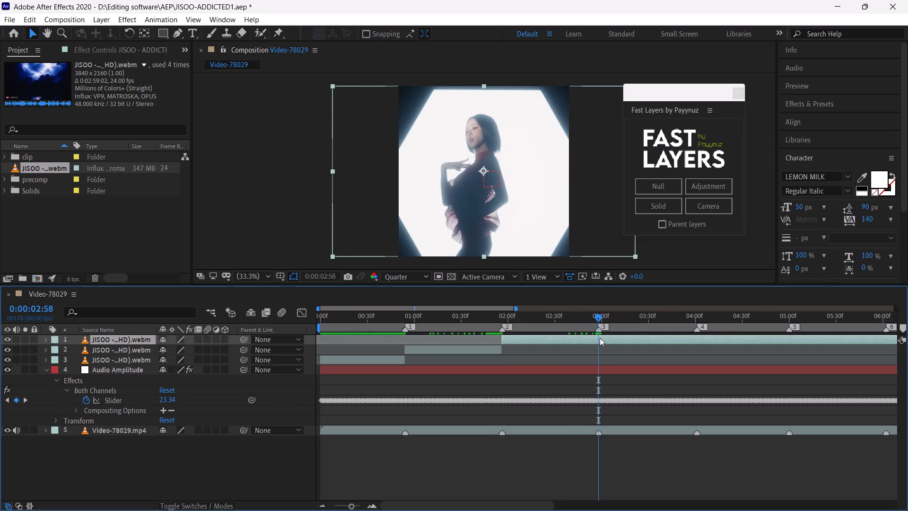
Slide the fourth JISOO clip to the pink-haired close-up with crossed hands under the chin and trim away everything before 0:00:02:58.
drag(833, 338, 606, 354)
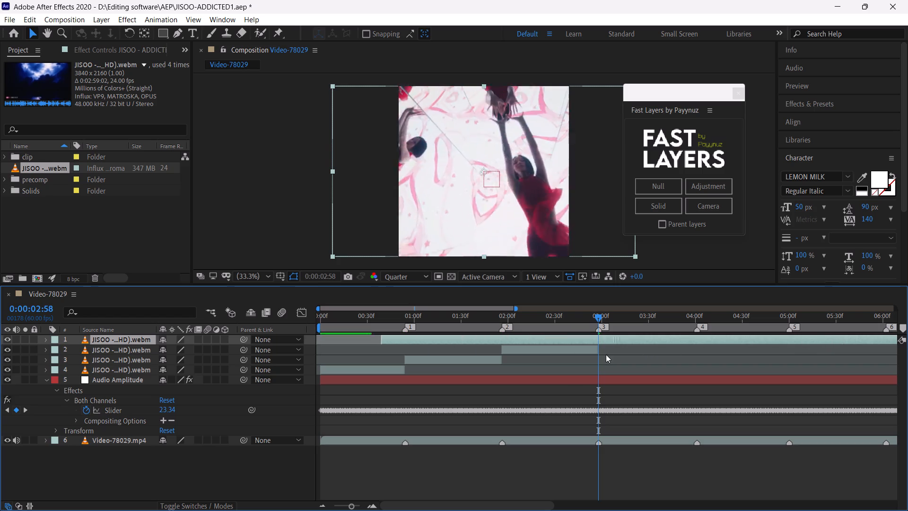
drag(606, 354, 429, 355)
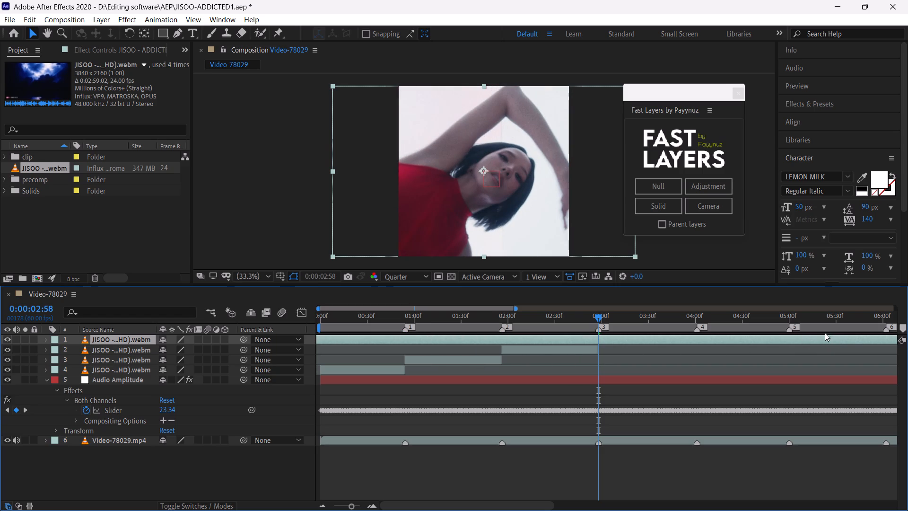
drag(856, 340, 707, 352)
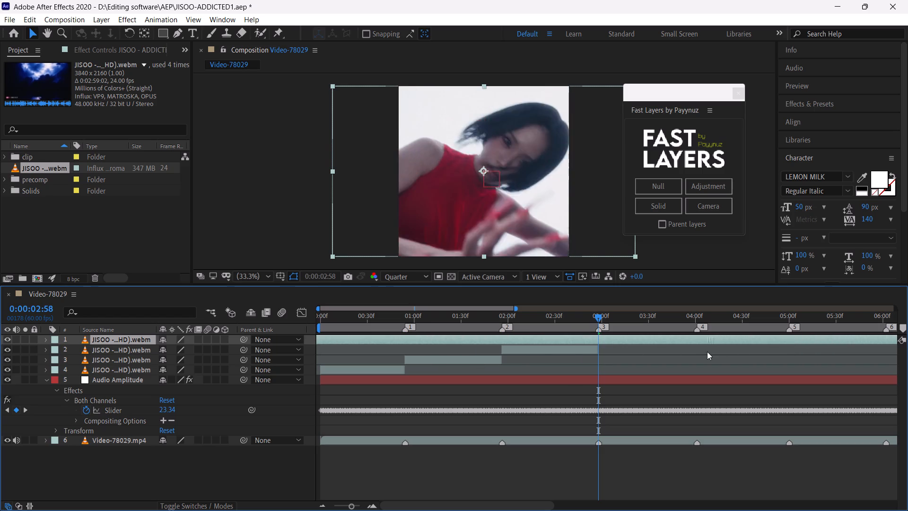
drag(707, 352, 681, 361)
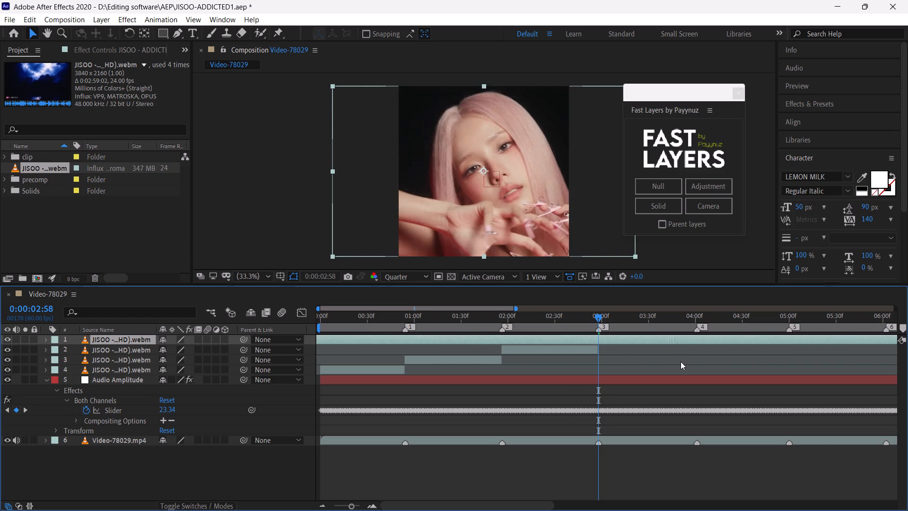
drag(681, 361, 668, 360)
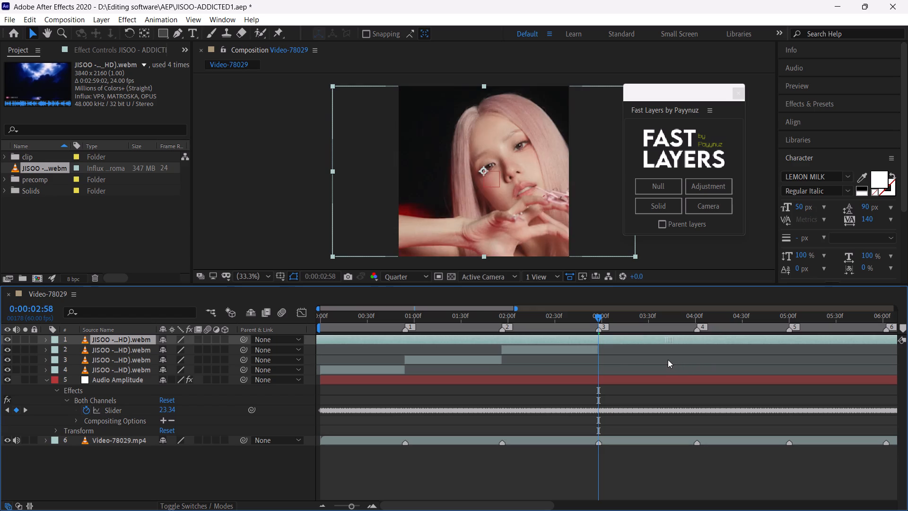
drag(668, 360, 671, 361)
key(ctrl+shift+d)
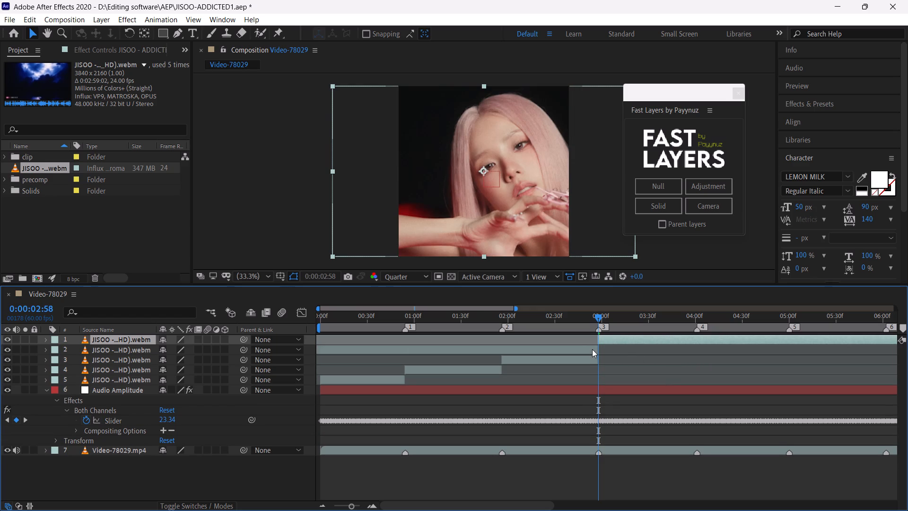
click(593, 350)
key(BackSpace)
Split the fourth JISOO clip at beat marker 4, at 0:00:04:01.
drag(661, 322, 698, 335)
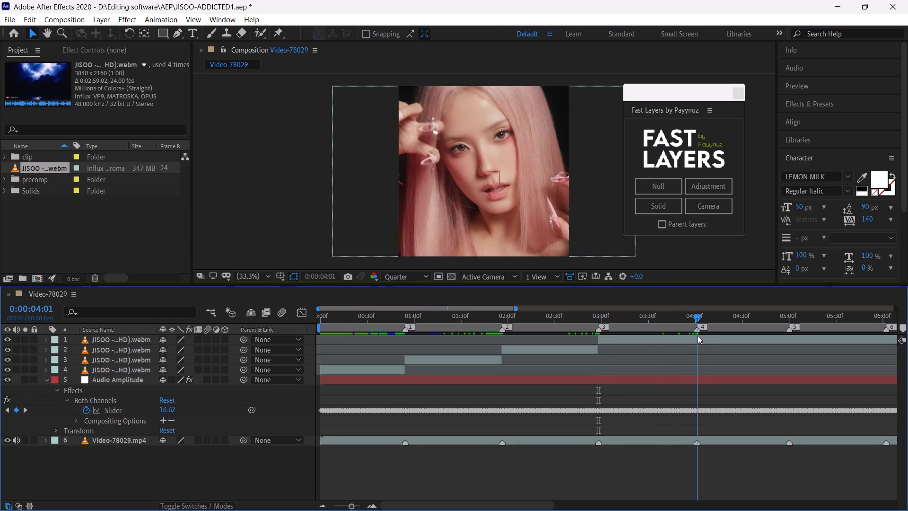
drag(698, 335, 697, 335)
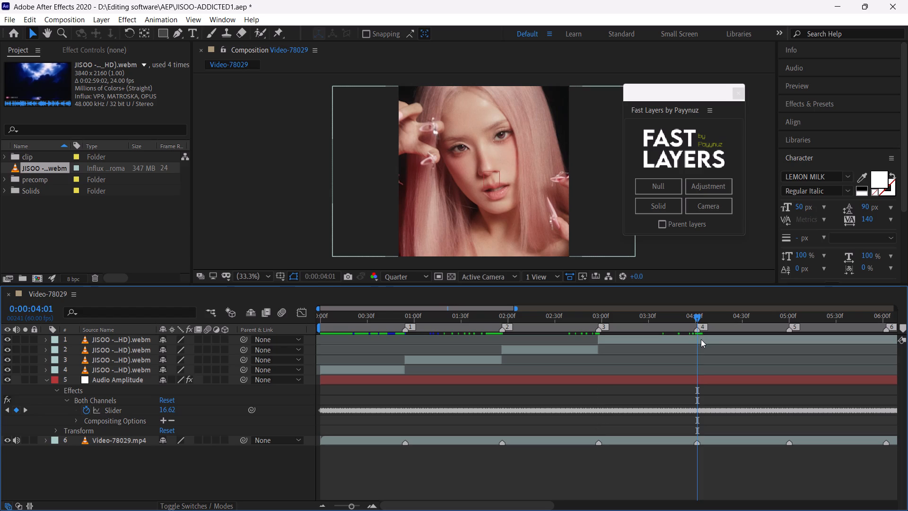
click(701, 339)
key(ctrl+shift+d)
Slide the fifth JISOO clip to the pink-haired shot leaning forward over the red cushions and trim away everything before 0:00:04:01.
drag(783, 340, 783, 339)
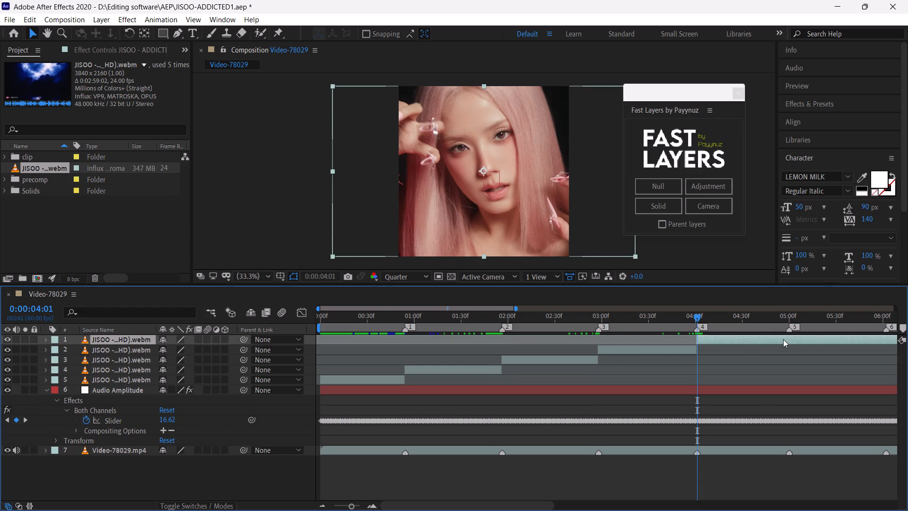
drag(783, 339, 594, 358)
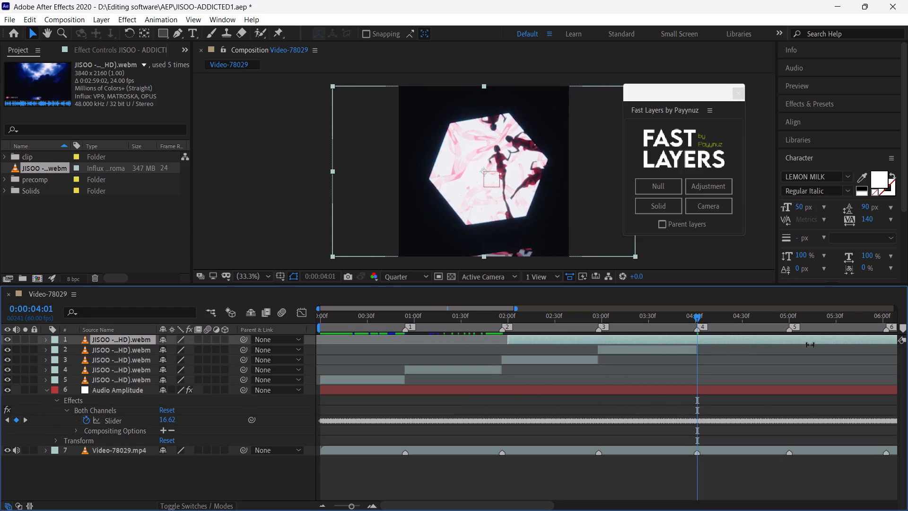
drag(847, 339, 519, 368)
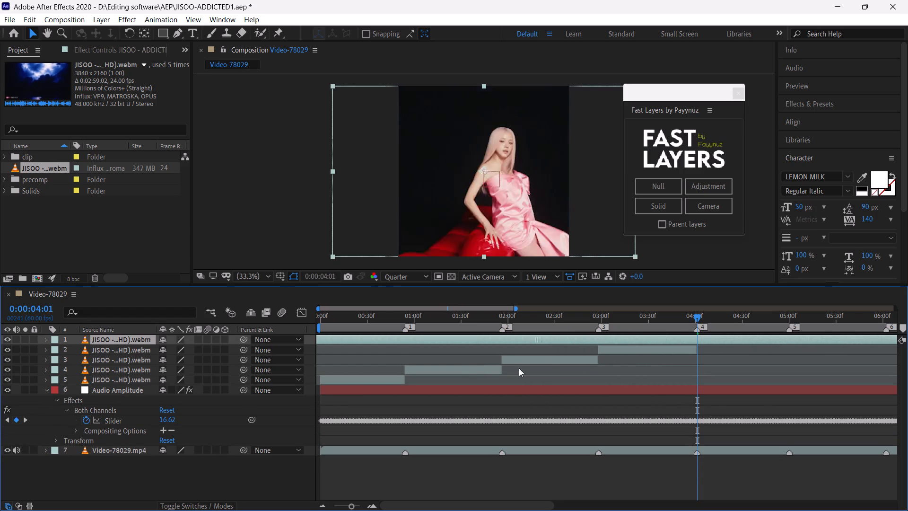
drag(519, 368, 462, 369)
drag(851, 338, 702, 349)
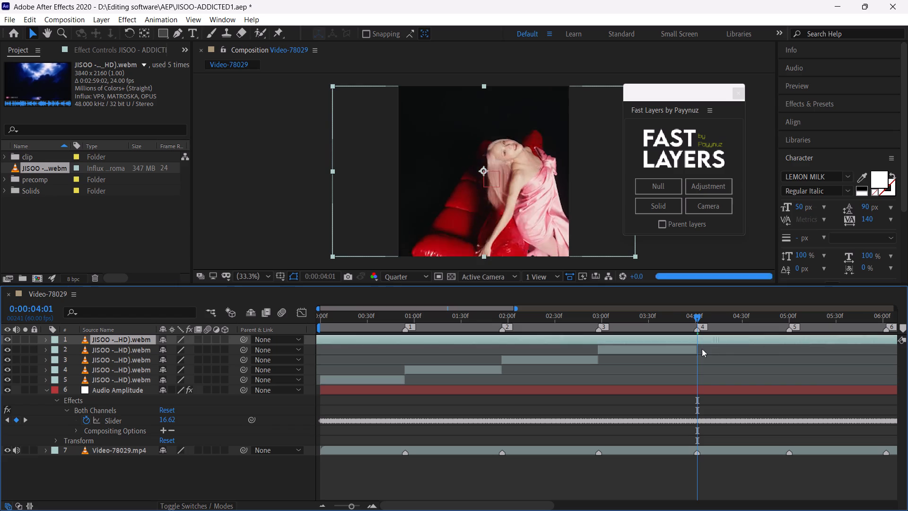
drag(702, 349, 525, 368)
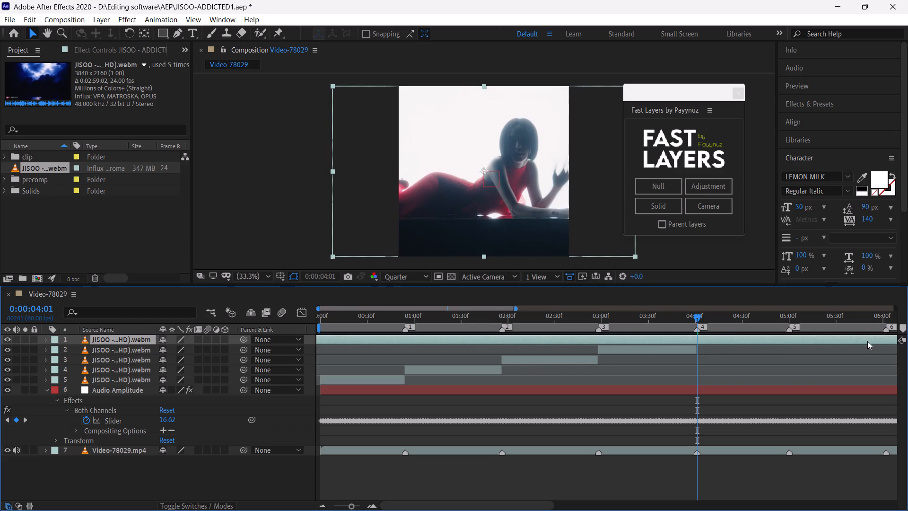
drag(871, 340, 543, 383)
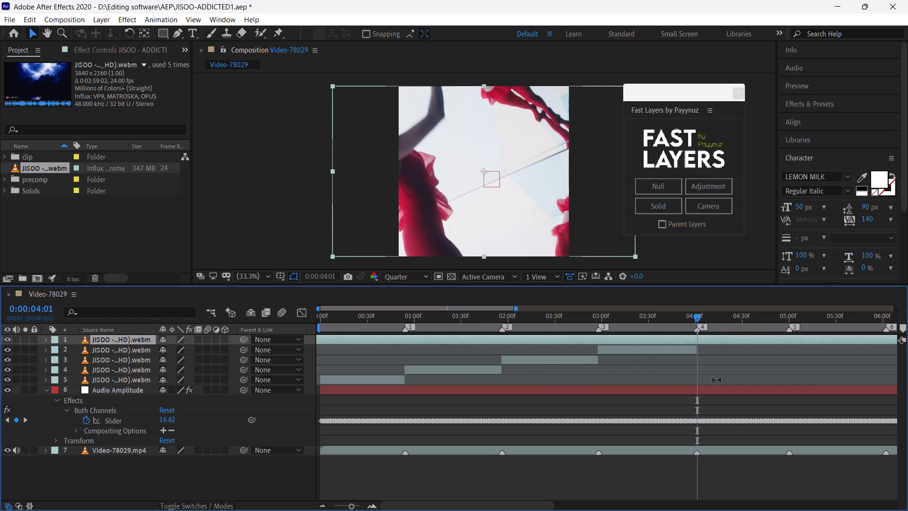
drag(889, 338, 639, 366)
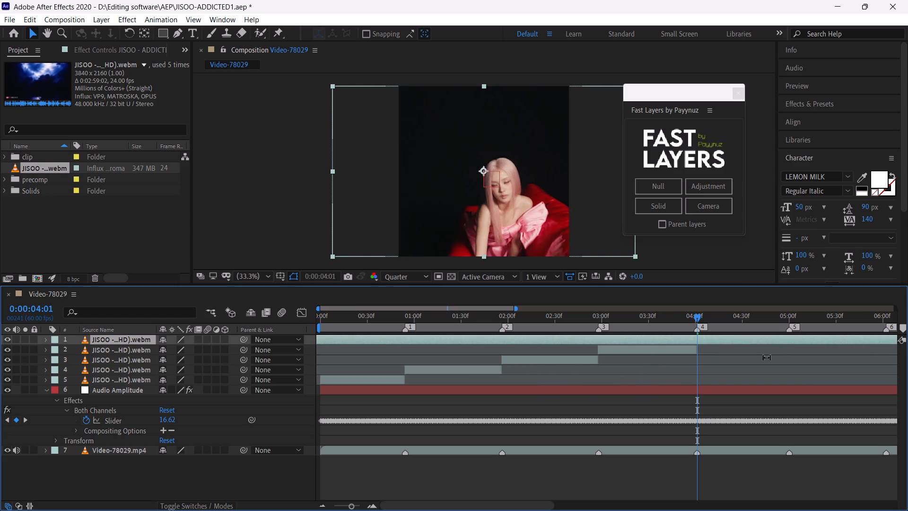
drag(857, 337, 646, 360)
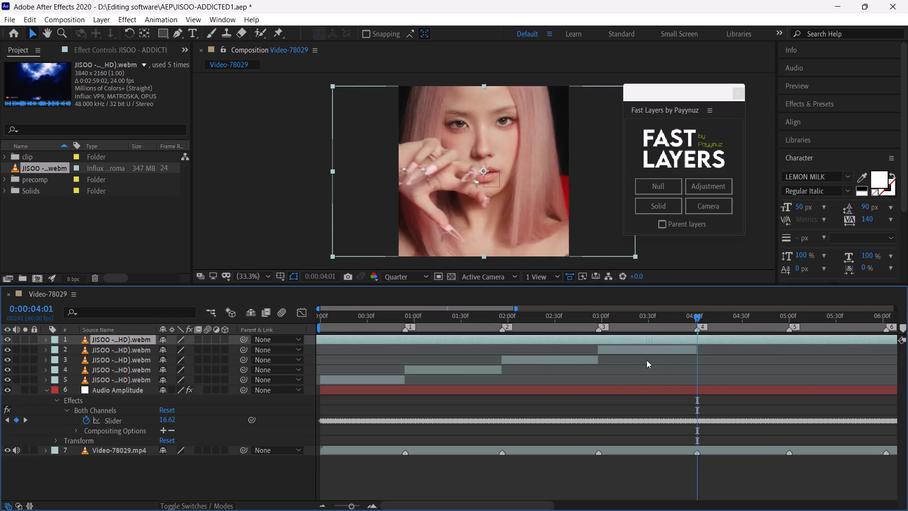
drag(646, 360, 645, 369)
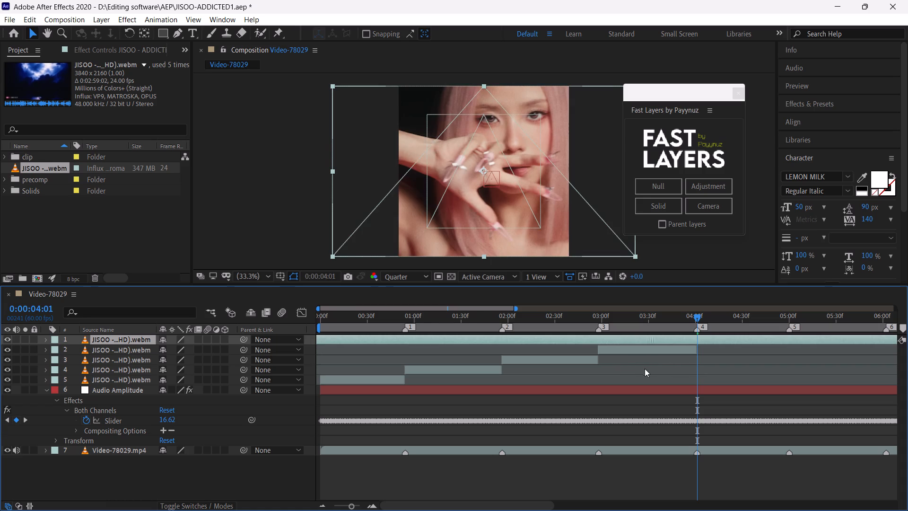
drag(645, 369, 625, 370)
click(323, 504)
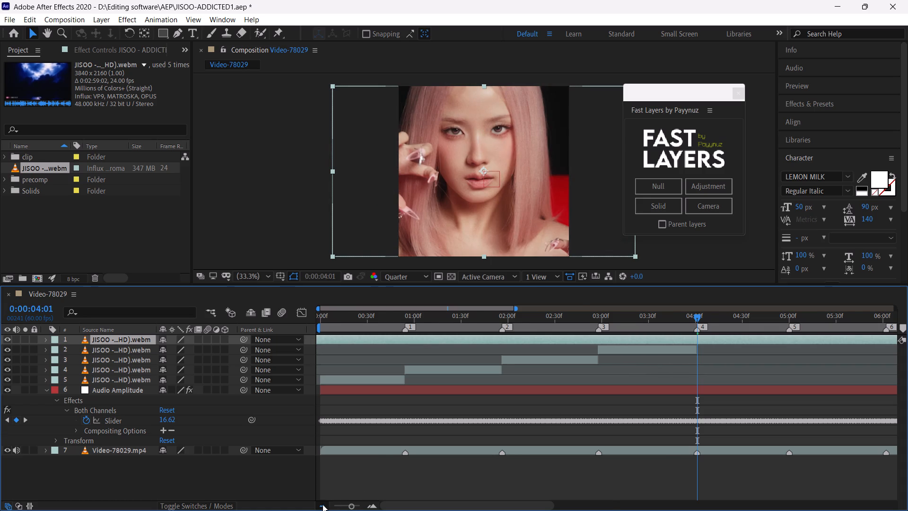
drag(859, 338, 716, 352)
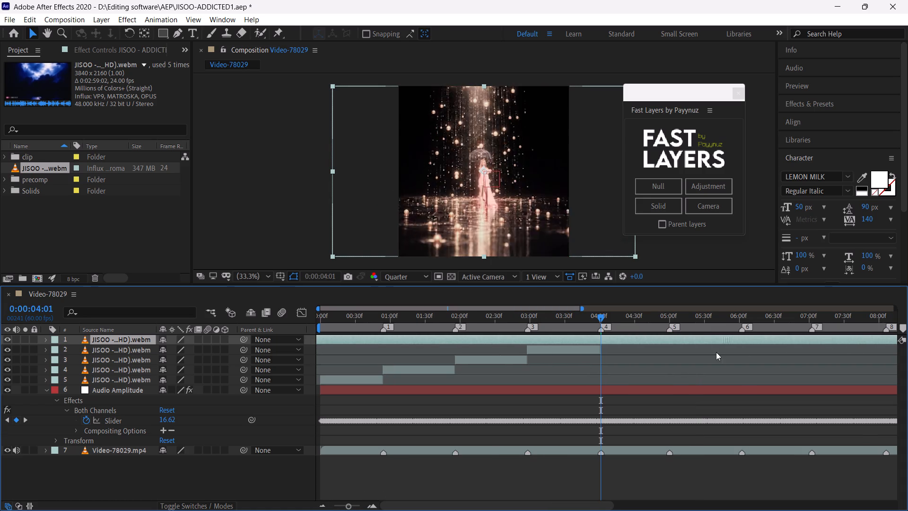
drag(716, 352, 752, 353)
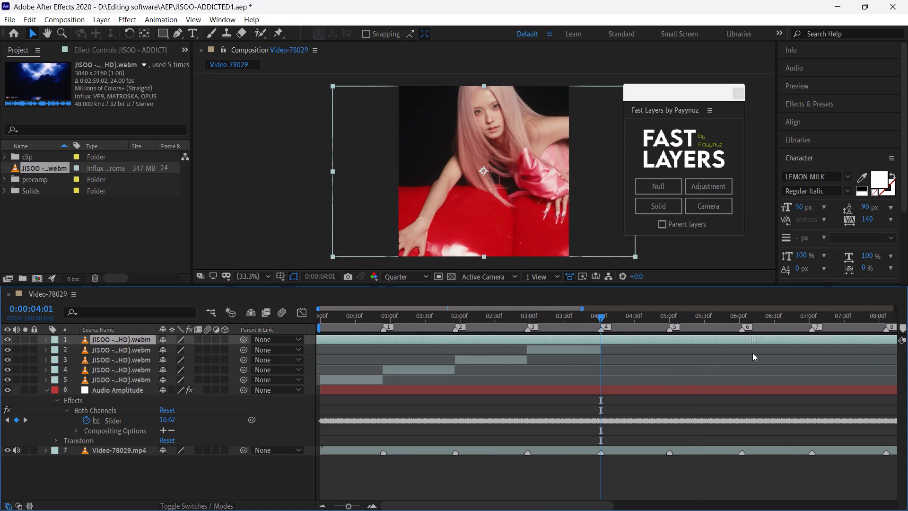
drag(752, 353, 758, 352)
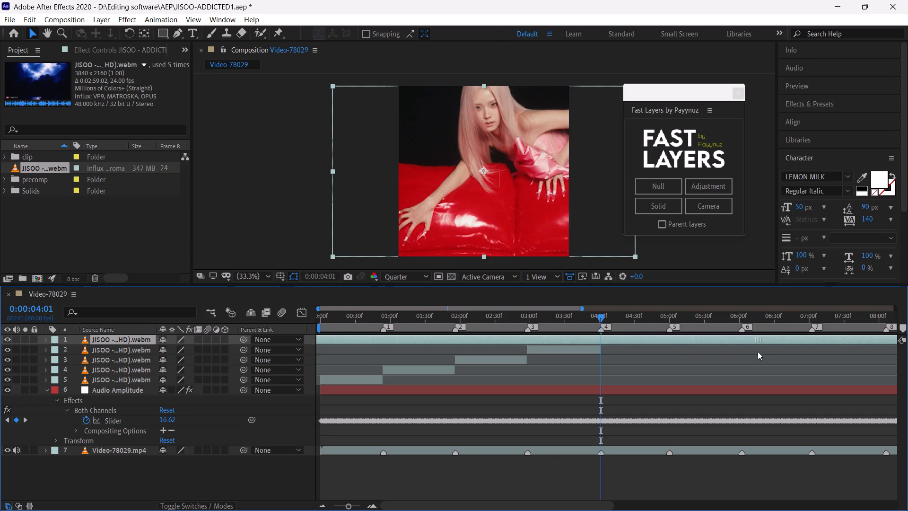
drag(758, 352, 721, 351)
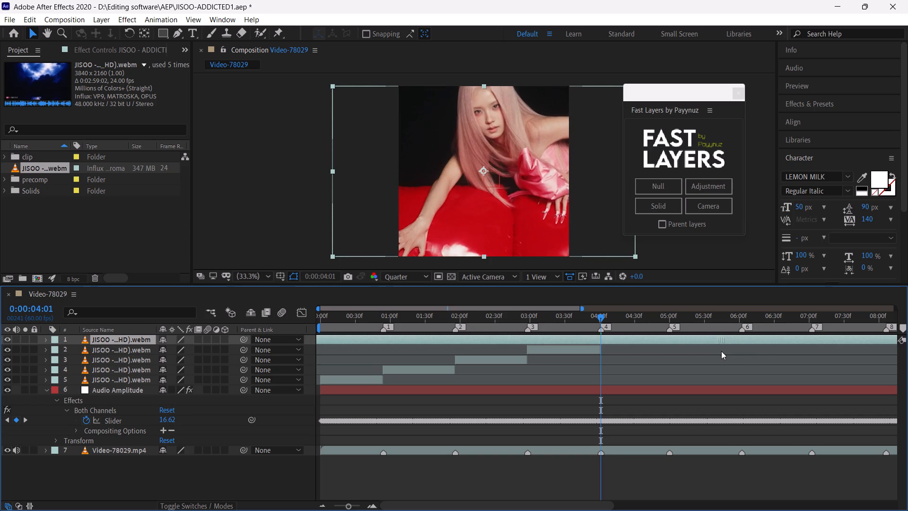
drag(721, 351, 726, 352)
key(ctrl+shift+d)
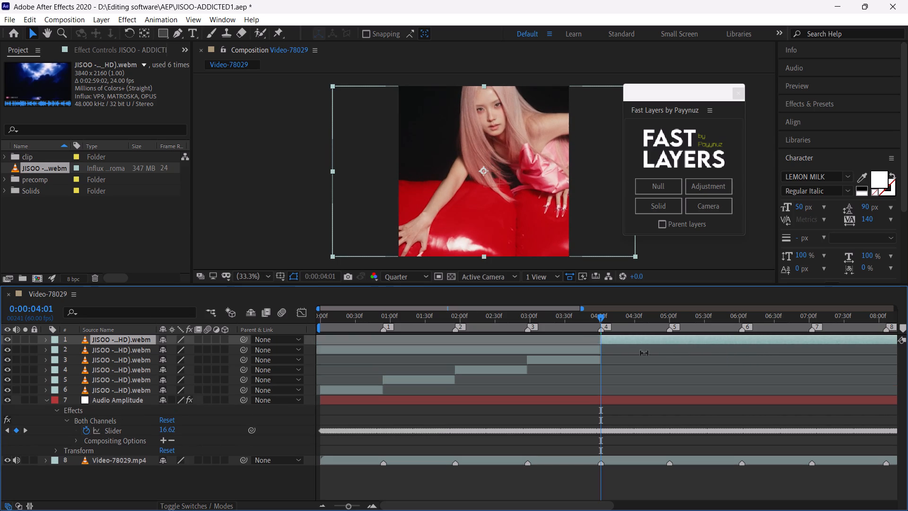
click(604, 351)
key(BackSpace)
Split the fifth JISOO clip at beat marker 5, at 0:00:05:00.
drag(635, 324, 661, 334)
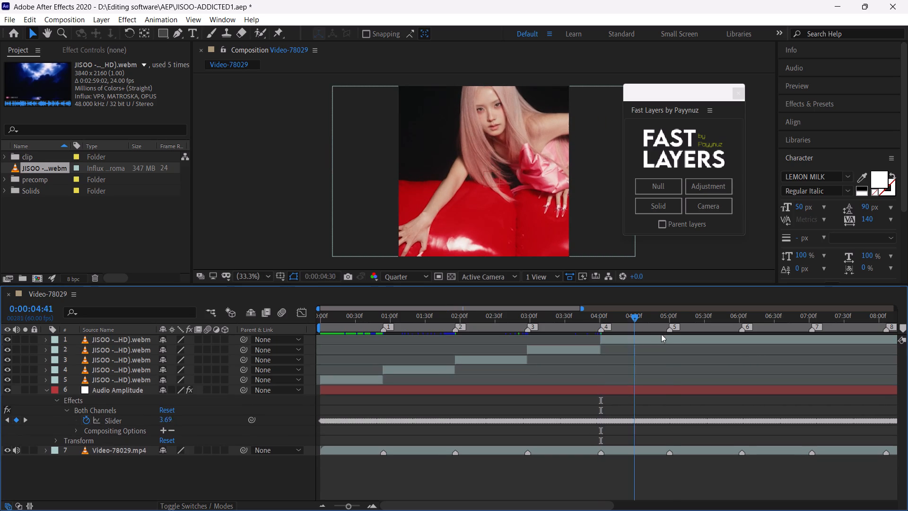
drag(661, 334, 669, 340)
click(691, 336)
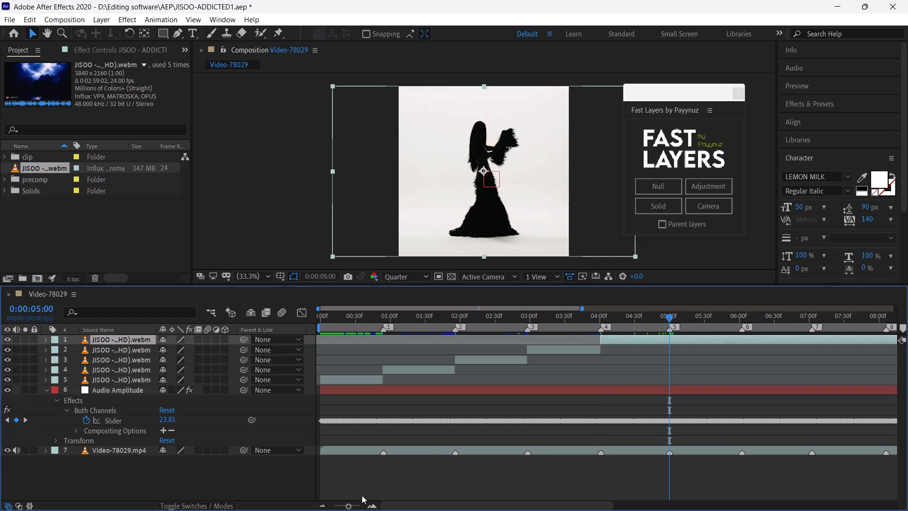
click(352, 505)
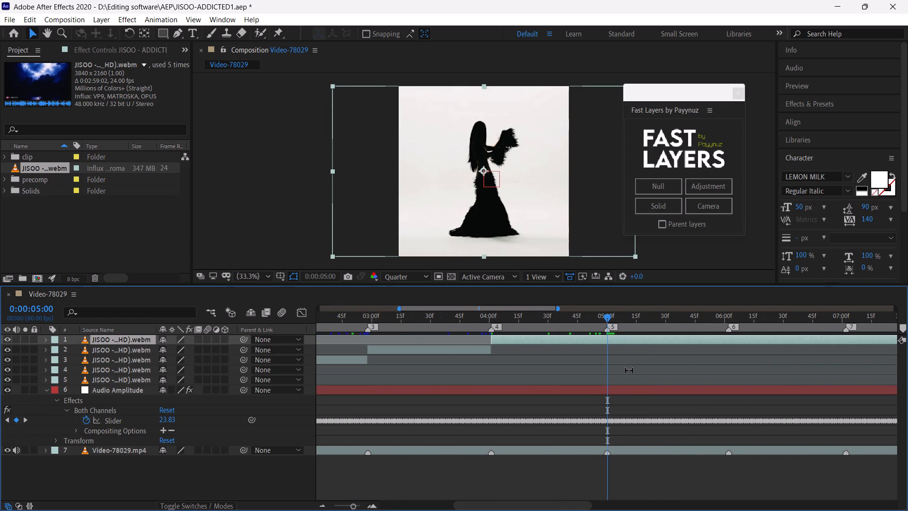
key(ctrl+shift+d)
Split the sixth JISOO clip, the black-gown silhouette shot, at beat marker 6, at 0:00:06:02.
drag(707, 325, 707, 325)
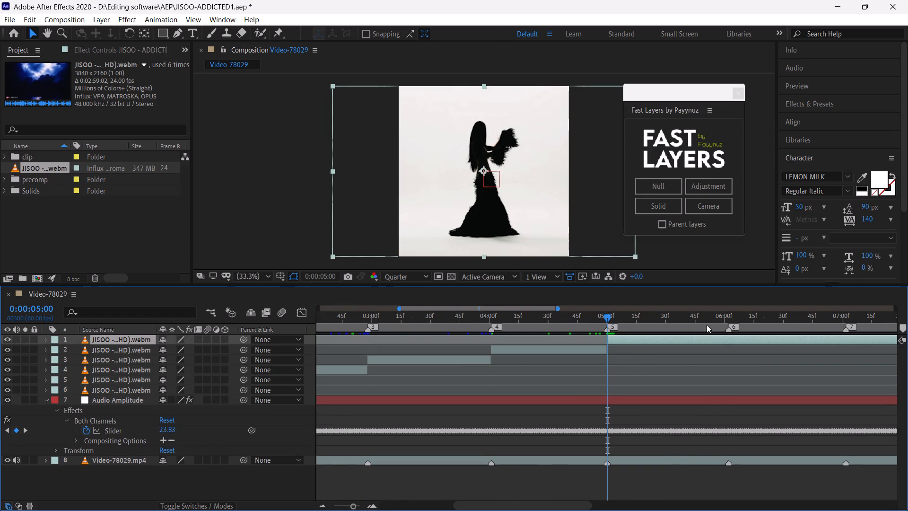
drag(707, 325, 727, 342)
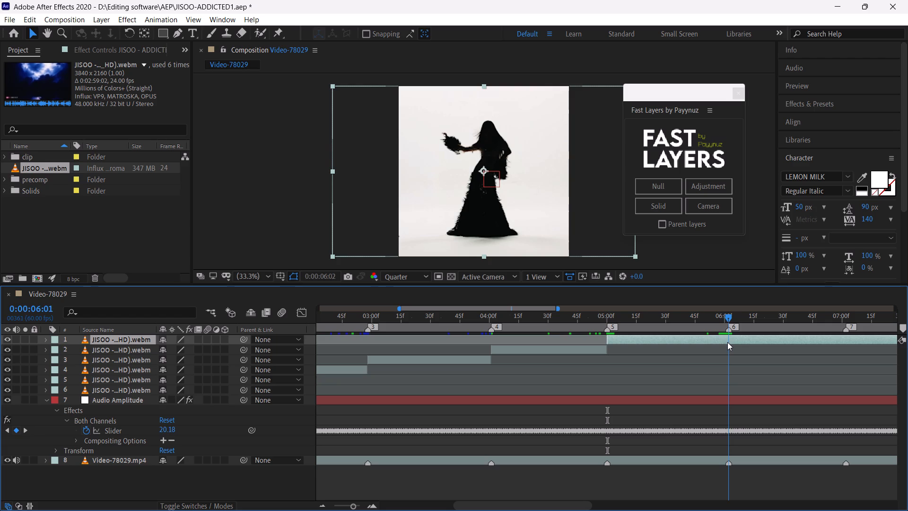
drag(727, 342, 729, 345)
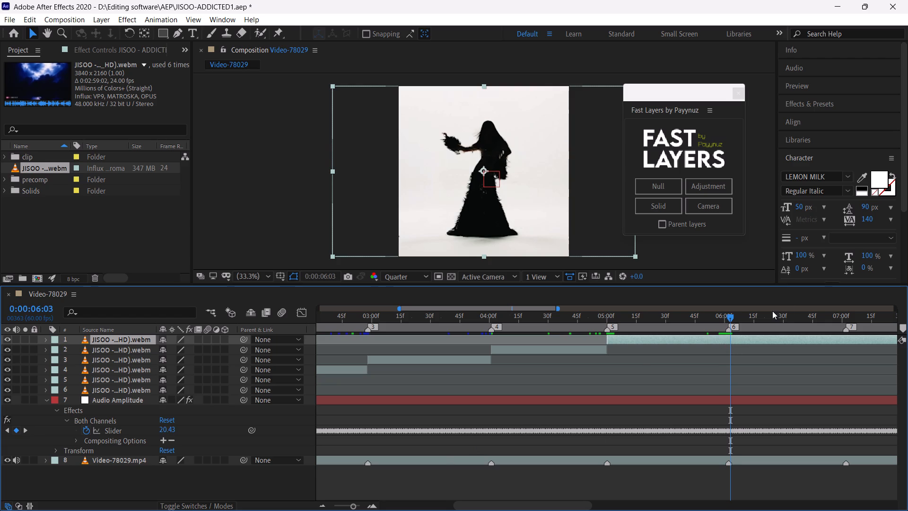
click(732, 314)
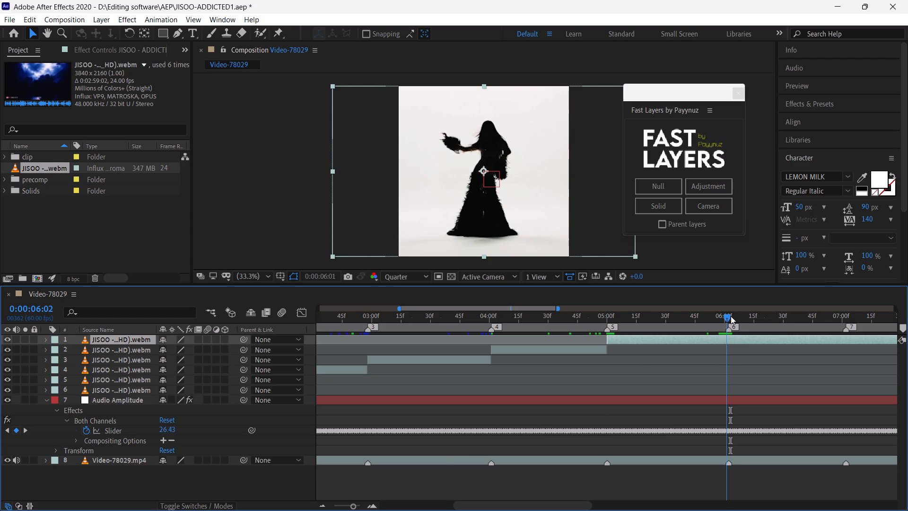
click(731, 316)
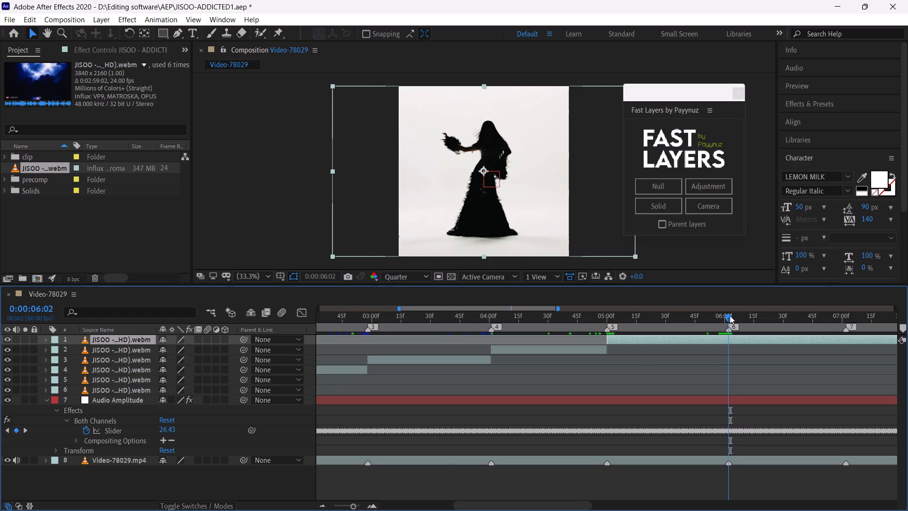
key(ctrl+shift+d)
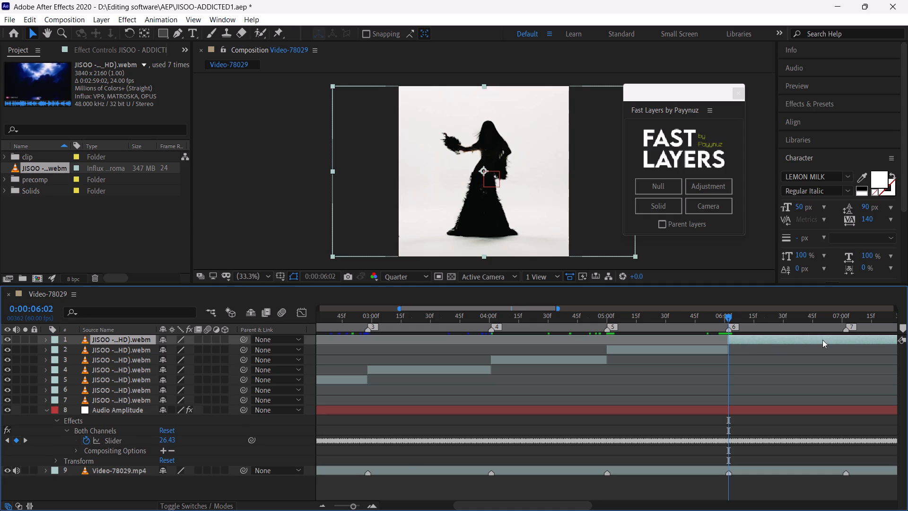
Slide the seventh JISOO clip to the front-facing close-up in the star top and trim away everything before 0:00:06:02.
click(327, 505)
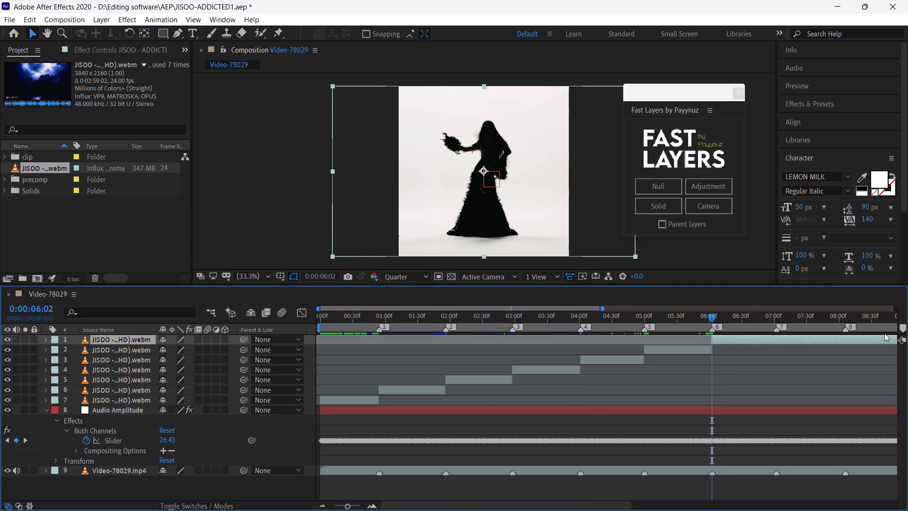
drag(883, 339, 587, 361)
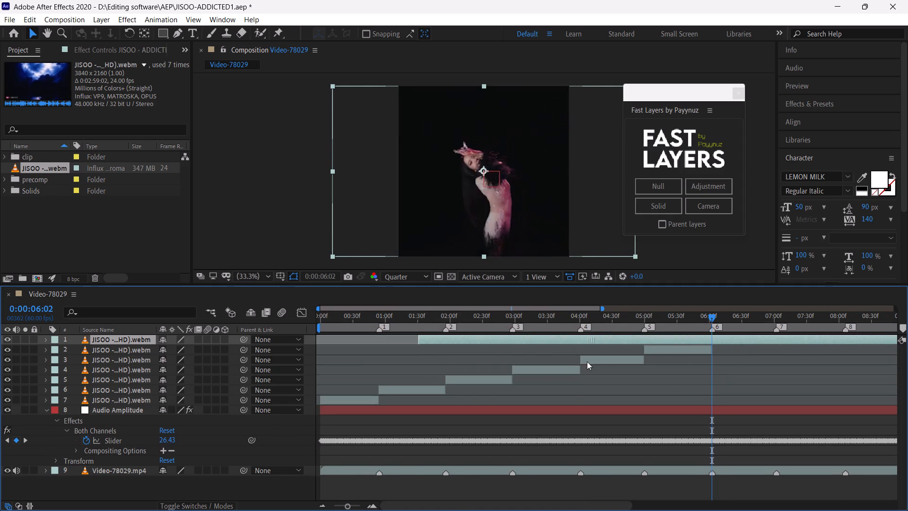
drag(587, 361, 569, 365)
drag(872, 337, 736, 348)
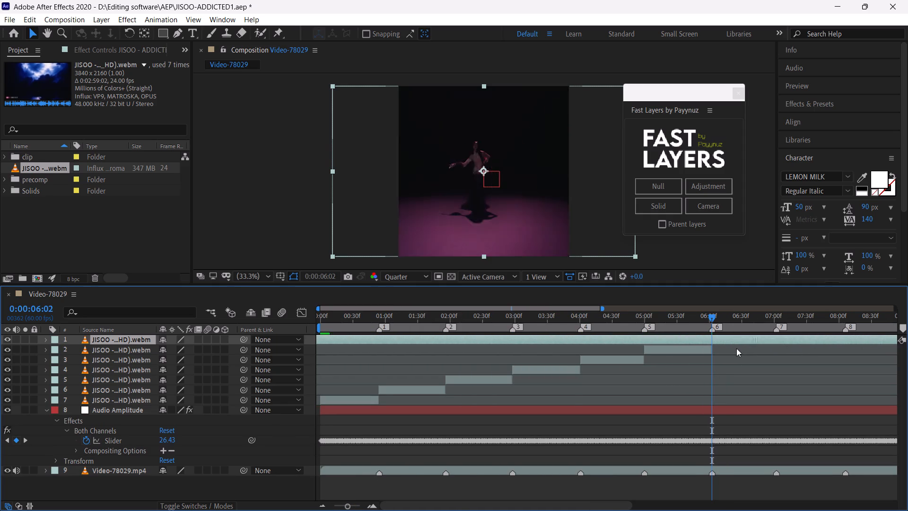
drag(736, 348, 558, 370)
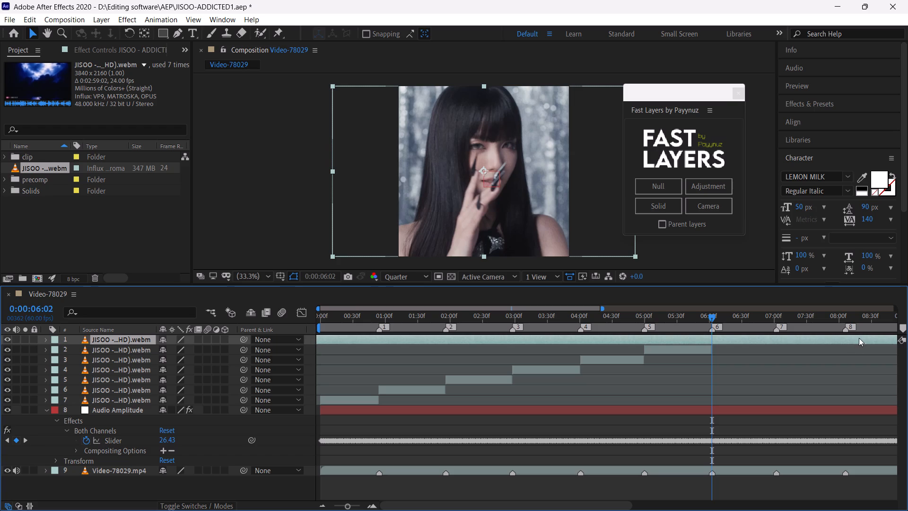
drag(859, 337, 865, 339)
drag(803, 342, 860, 338)
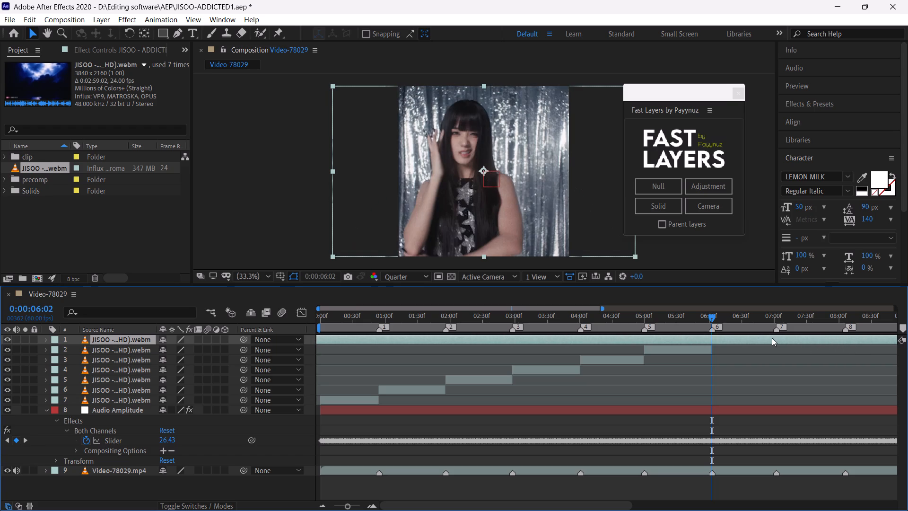
drag(772, 338, 830, 338)
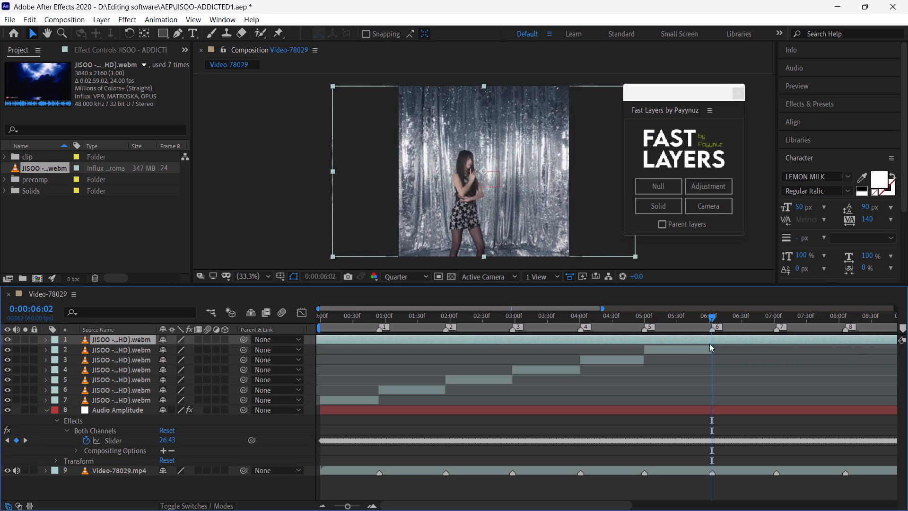
drag(689, 337, 781, 336)
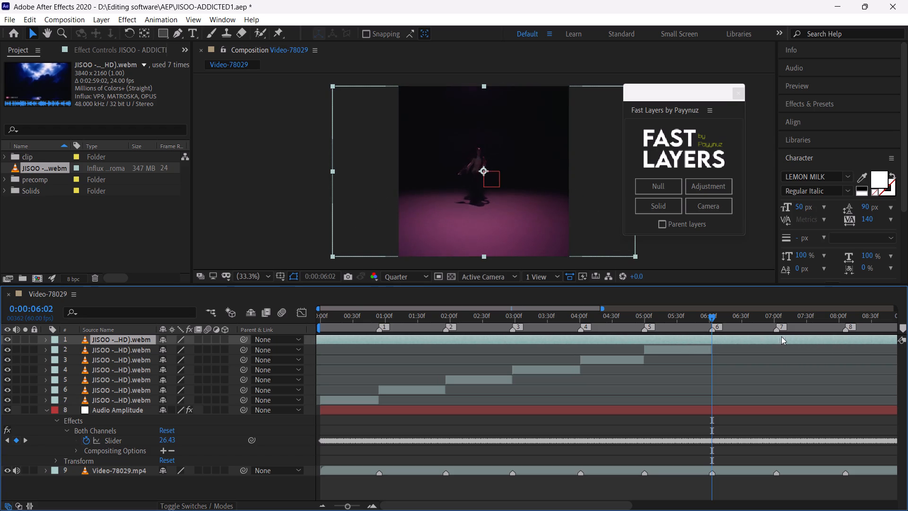
drag(781, 336, 743, 335)
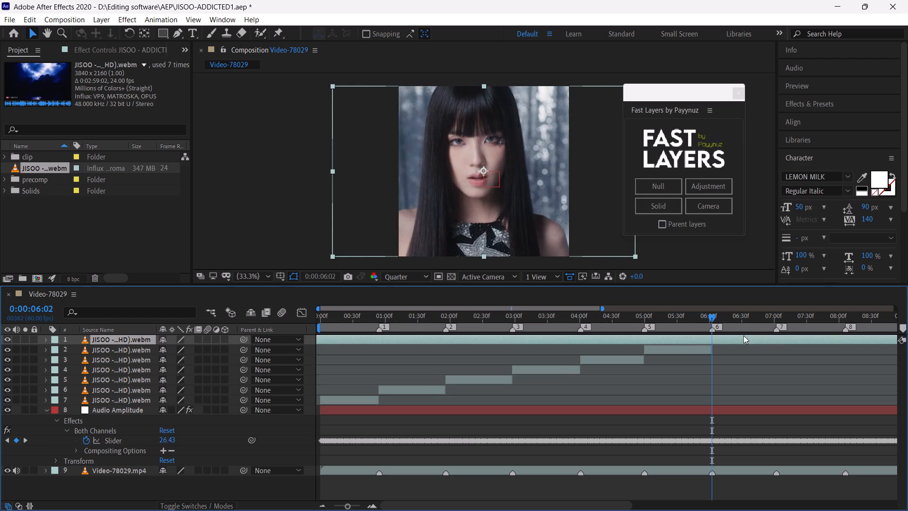
drag(743, 335, 755, 336)
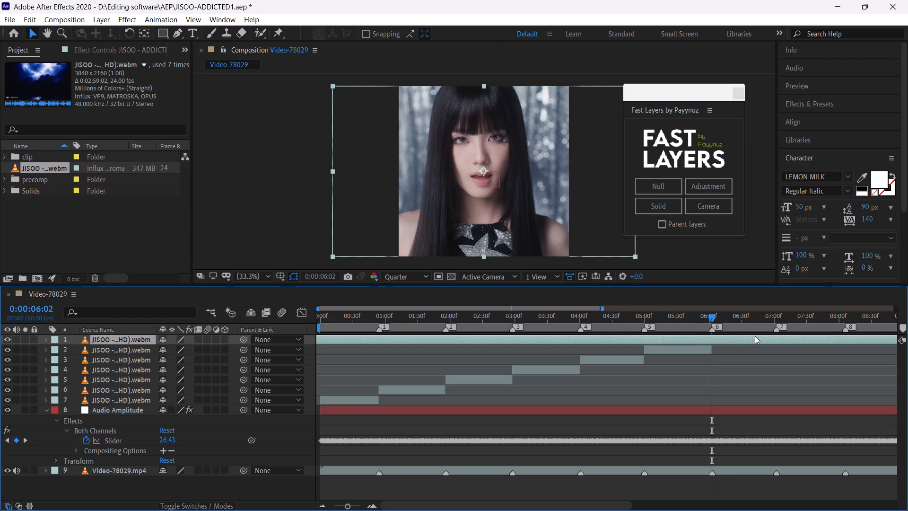
key(ctrl+shift+d)
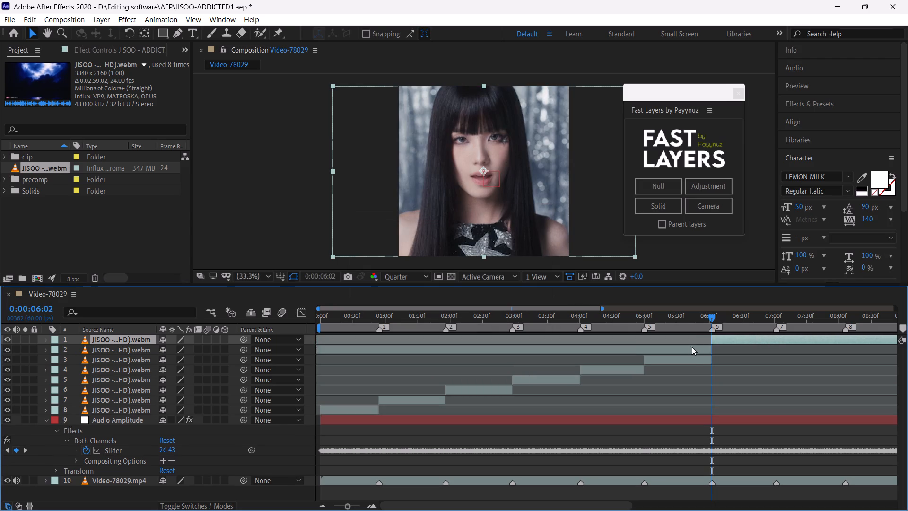
click(697, 348)
key(BackSpace)
Split the seventh JISOO clip at beat marker 7, at 0:00:07:02.
drag(752, 321, 776, 334)
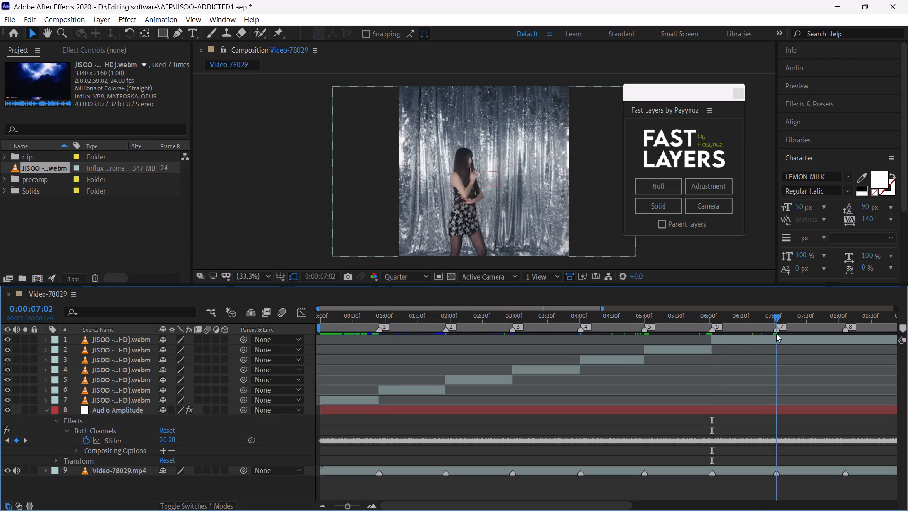
drag(776, 334, 777, 336)
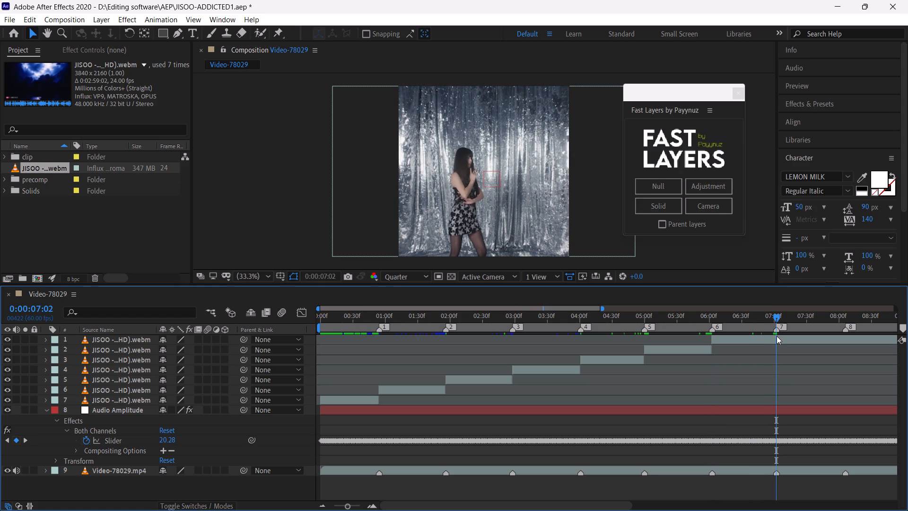
click(779, 339)
key(ctrl+shift+d)
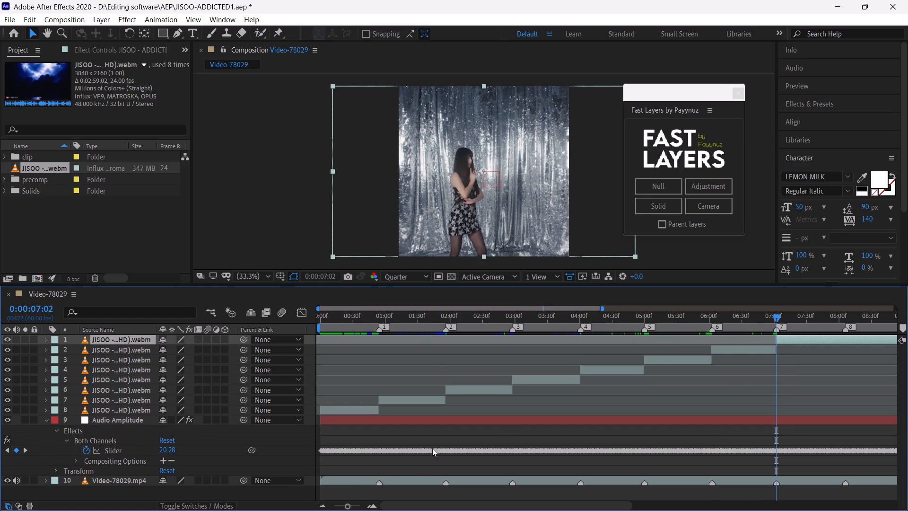
Slide the eighth JISOO clip to the tilted-head close-up against the glittering silver backdrop at 0:00:07:02, saving the project along the way.
click(325, 504)
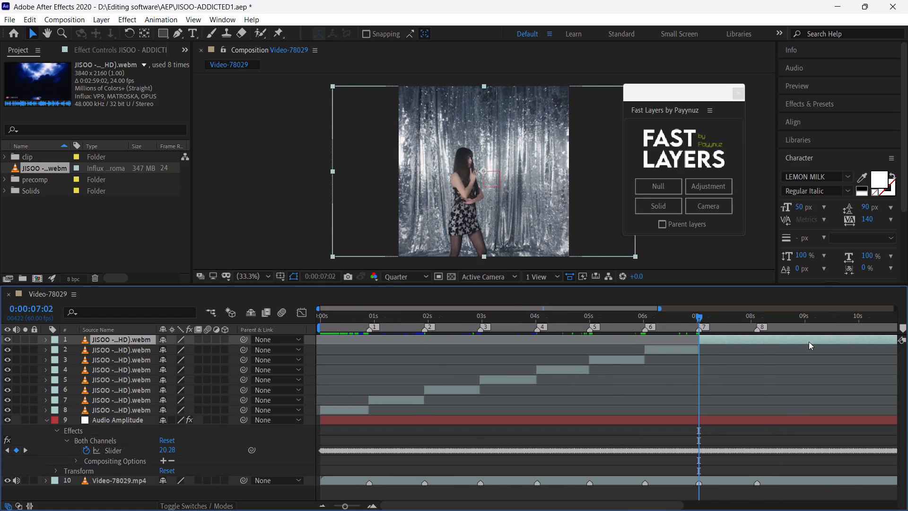
drag(820, 339, 728, 349)
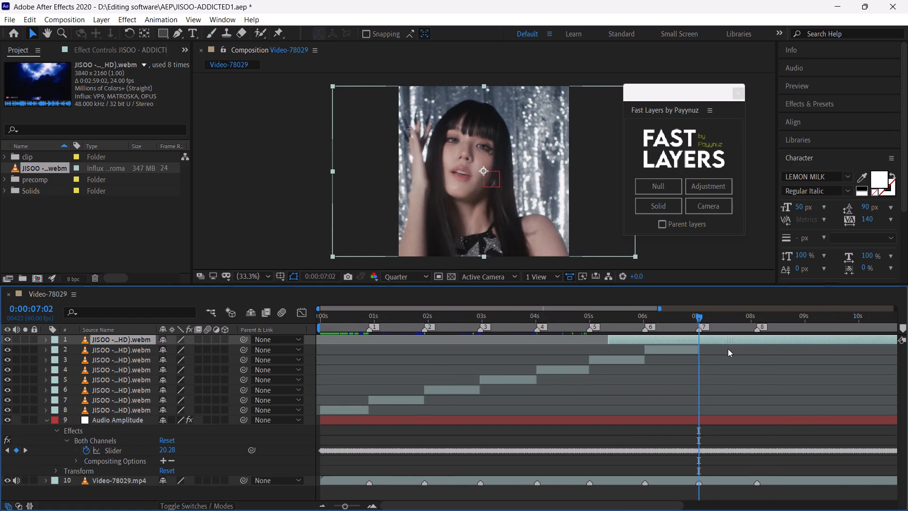
drag(728, 349, 642, 363)
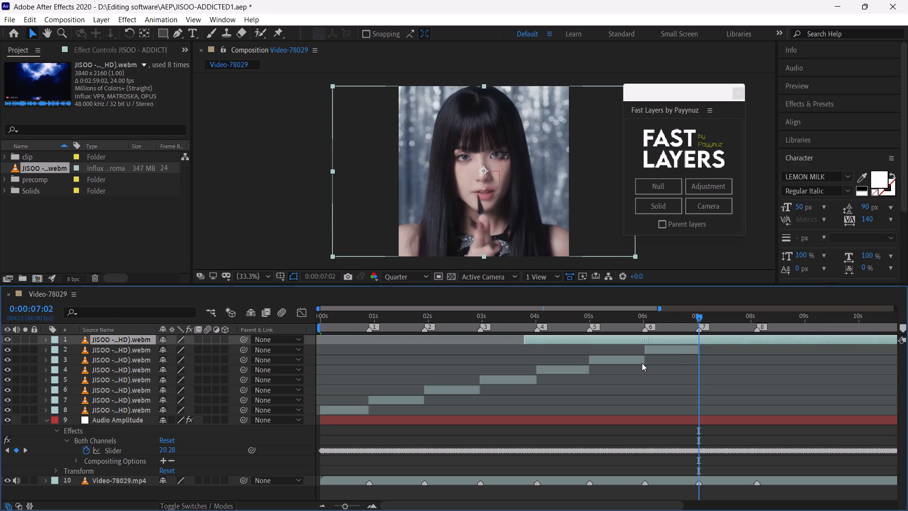
drag(642, 363, 587, 366)
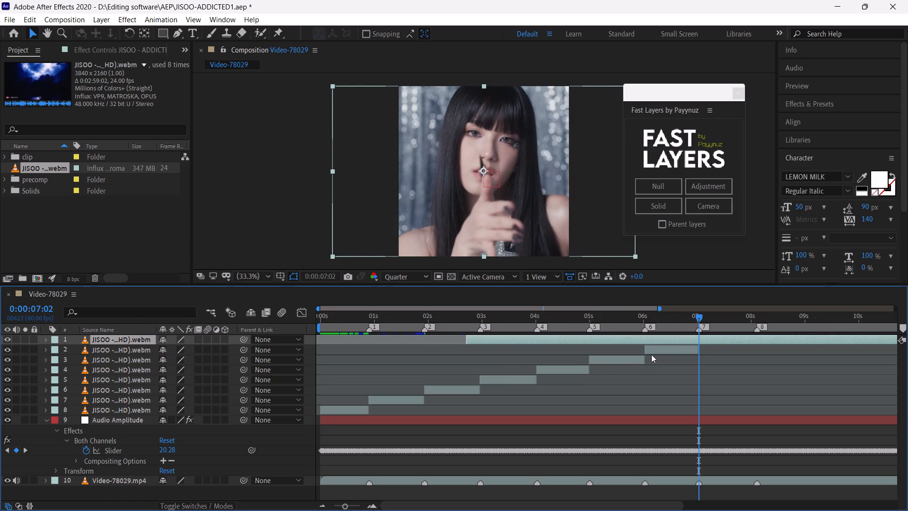
drag(844, 339, 782, 349)
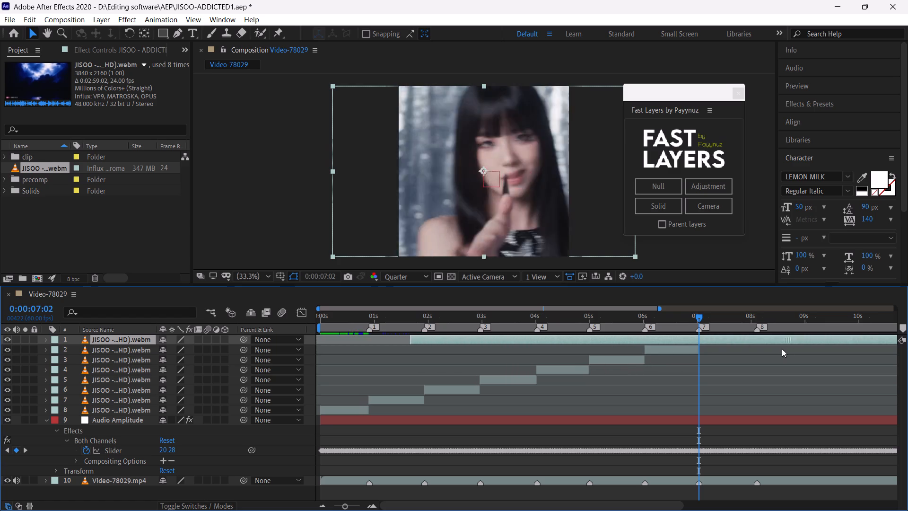
drag(782, 349, 636, 372)
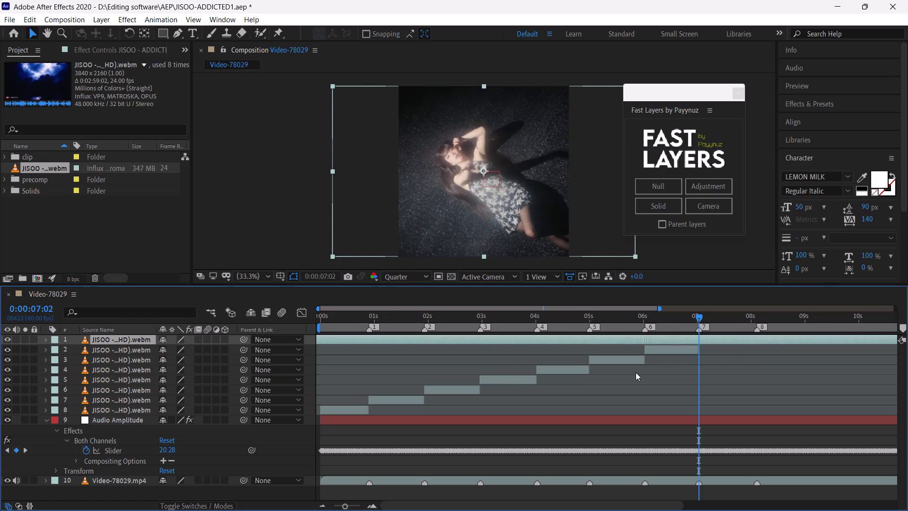
drag(636, 372, 468, 388)
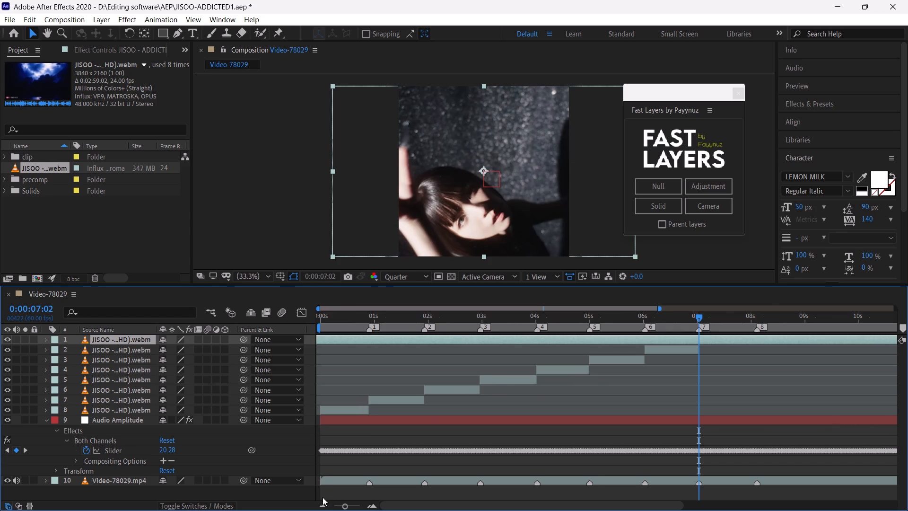
click(321, 507)
drag(834, 338, 807, 340)
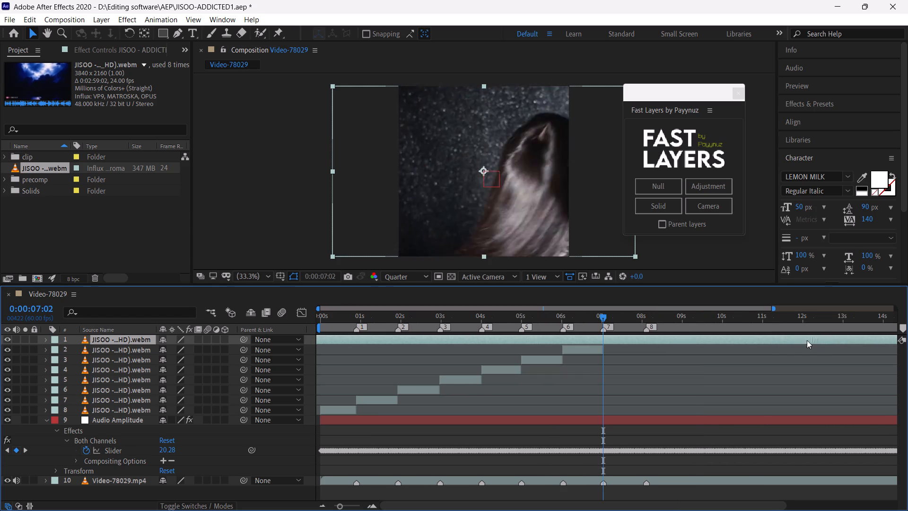
drag(807, 340, 671, 357)
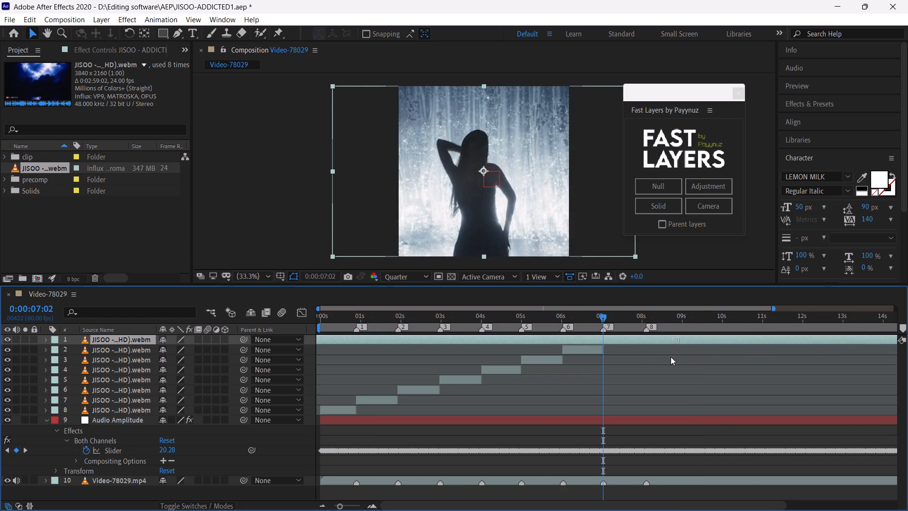
drag(671, 357, 553, 375)
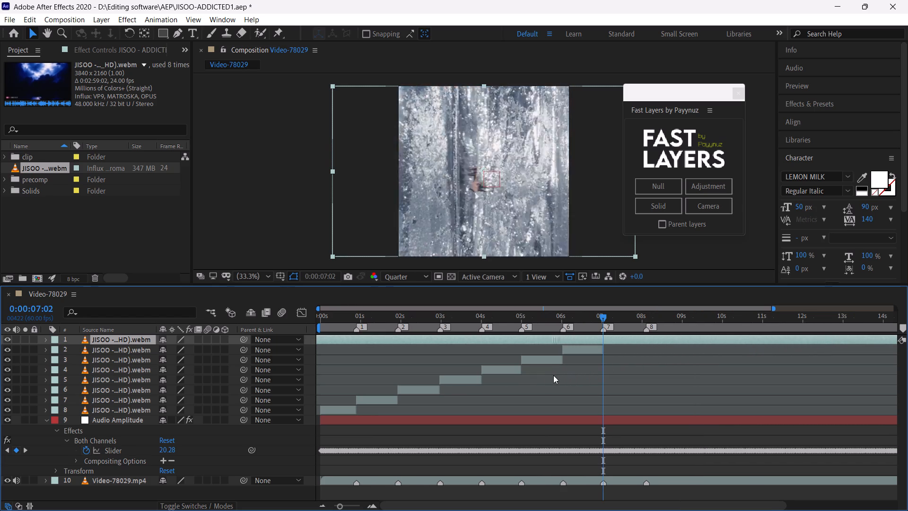
drag(553, 375, 475, 389)
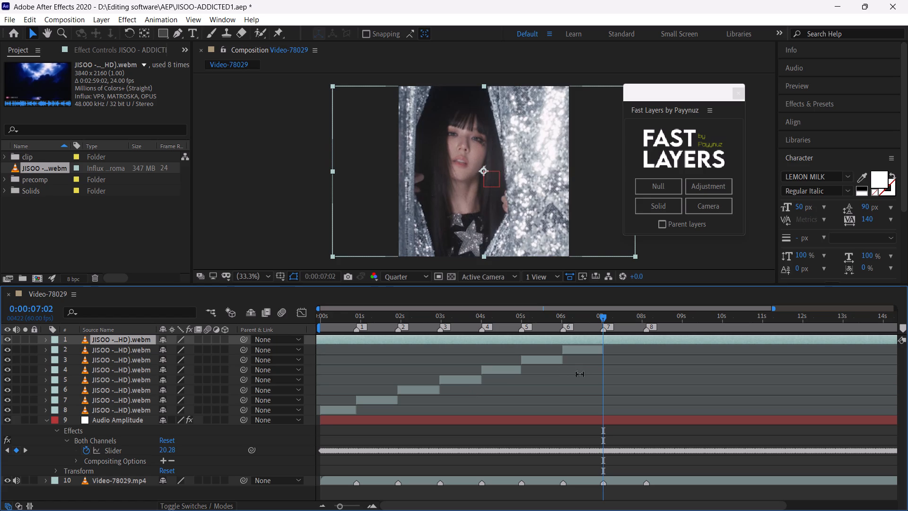
drag(659, 341, 677, 339)
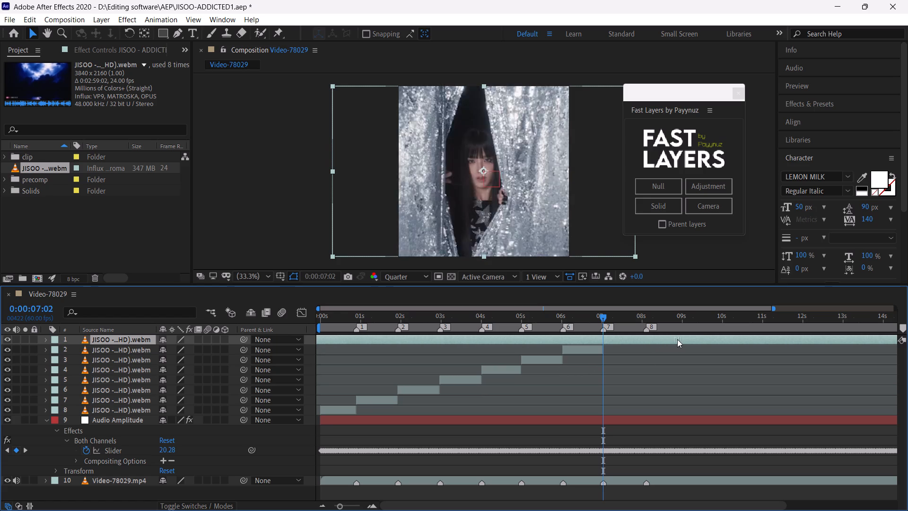
drag(677, 339, 628, 344)
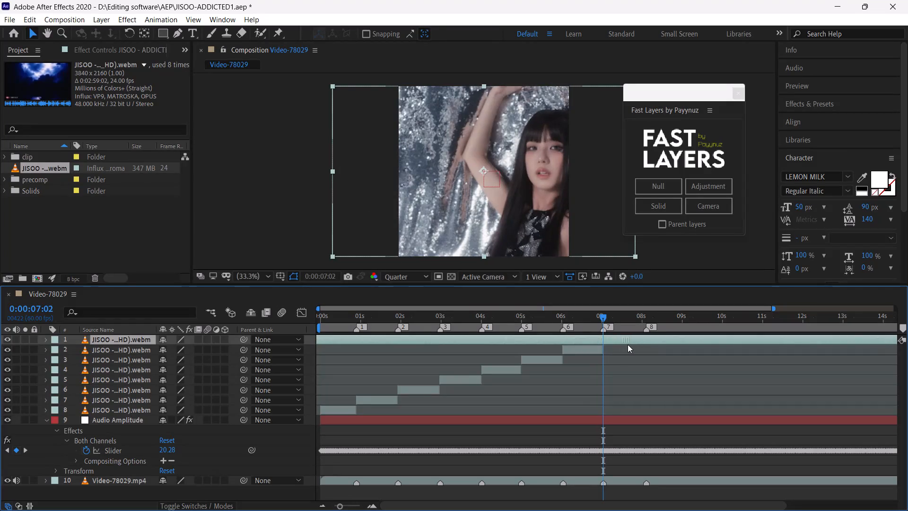
drag(628, 344, 641, 343)
drag(625, 338, 647, 341)
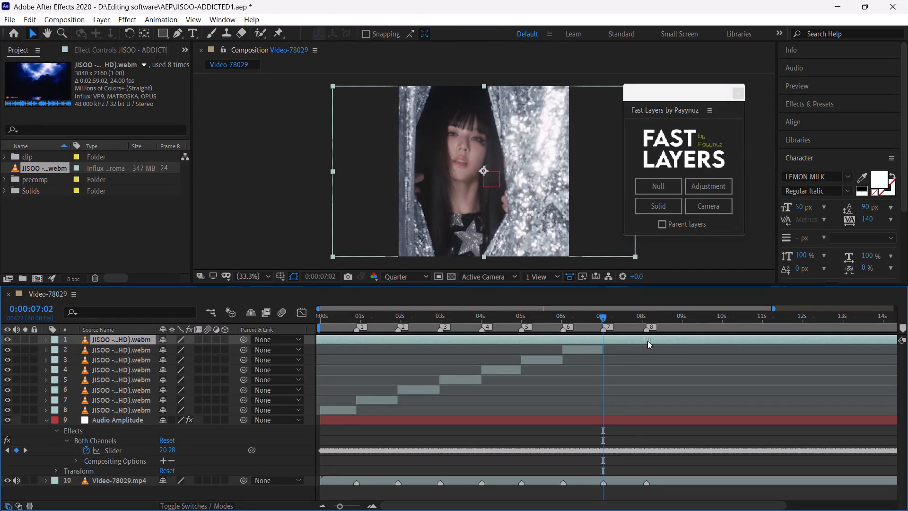
drag(647, 341, 662, 341)
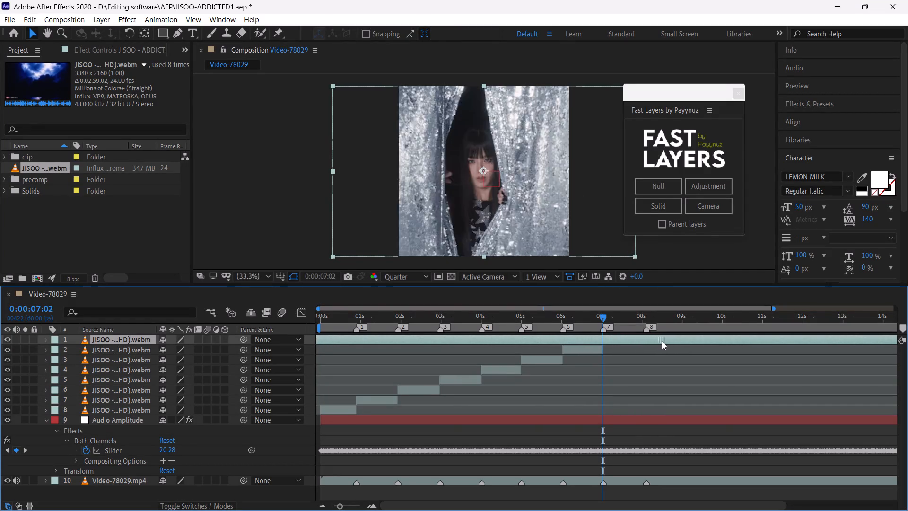
drag(662, 341, 470, 355)
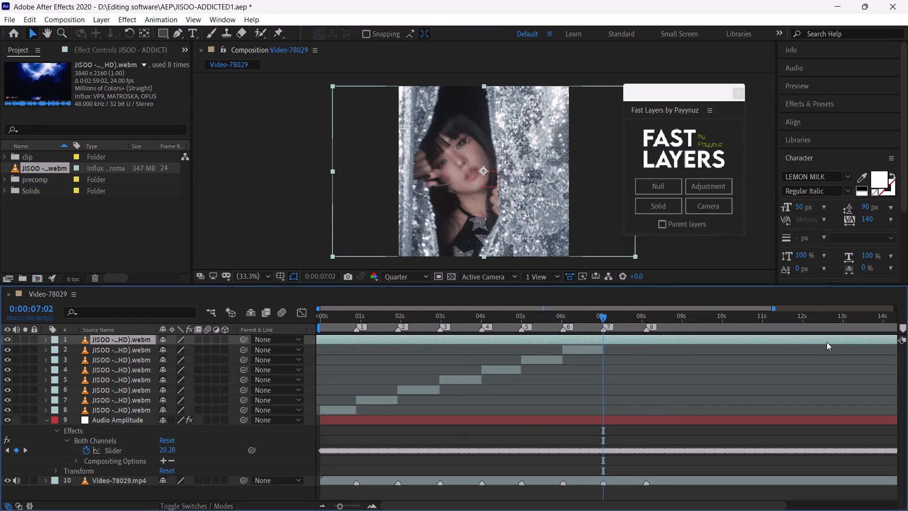
key(ctrl+s)
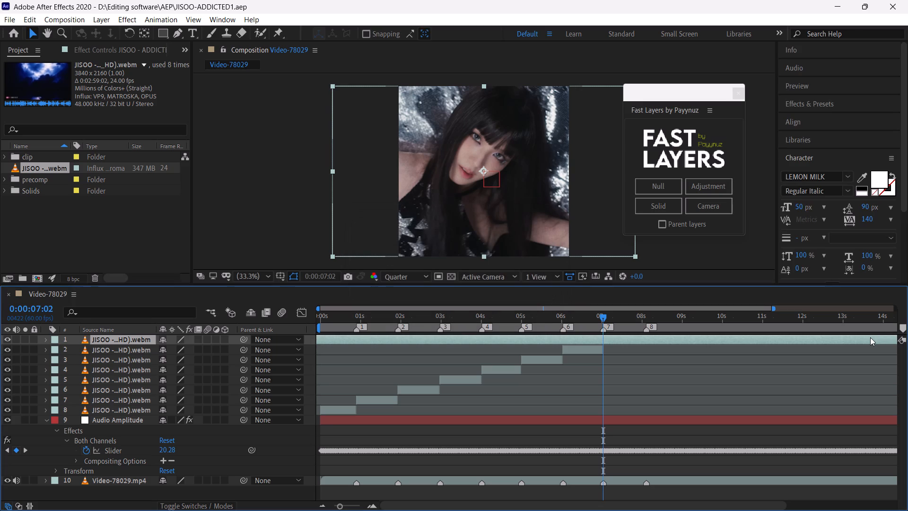
drag(870, 338, 879, 339)
Split the eighth JISOO clip at 0:00:07:02 and delete the part before it.
key(ctrl+shift+d)
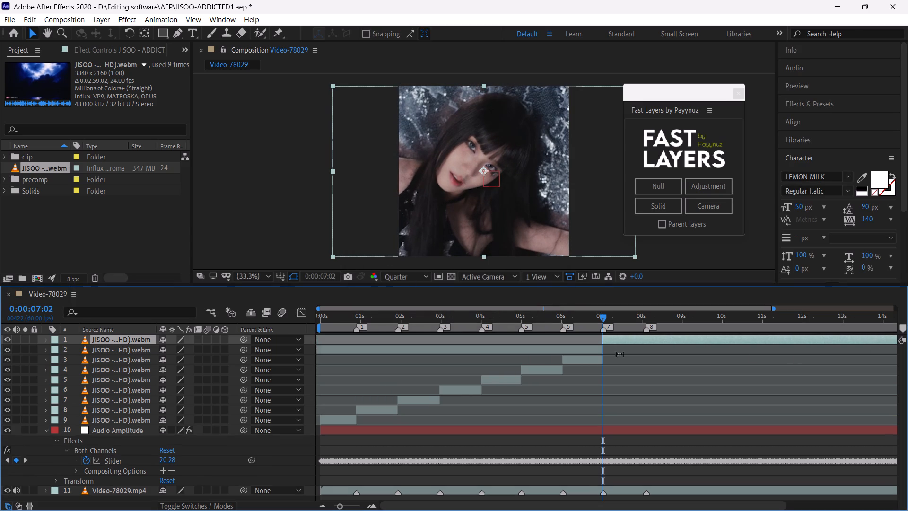
click(599, 354)
key(BackSpace)
Split the eighth JISOO clip at beat marker 8, at 0:00:08:06.
drag(634, 321, 636, 323)
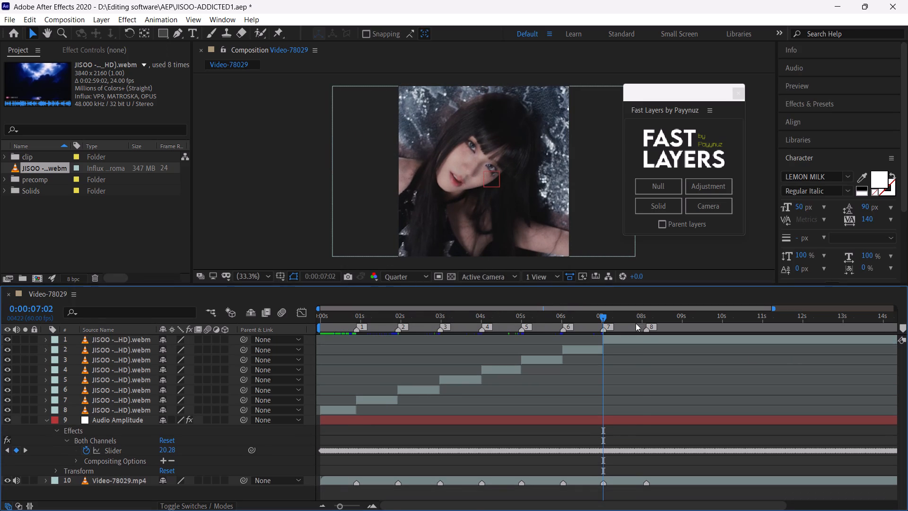
drag(636, 323, 646, 336)
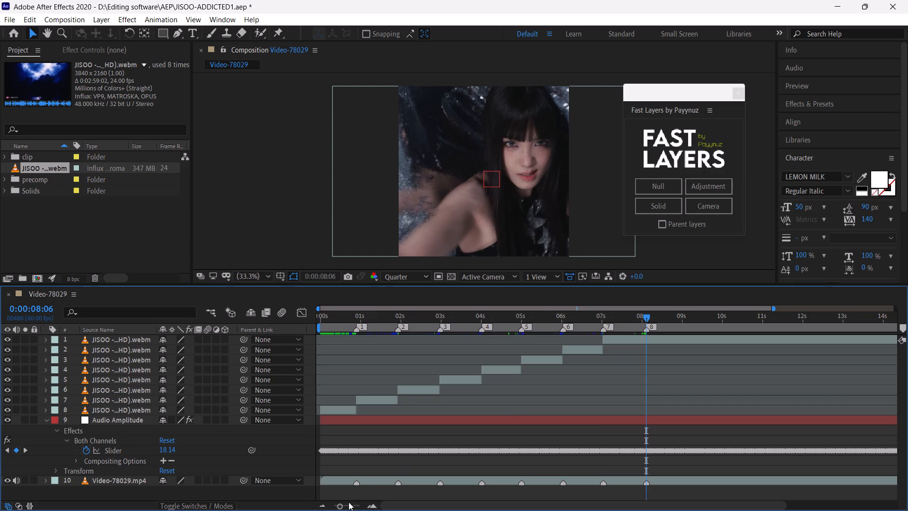
click(349, 504)
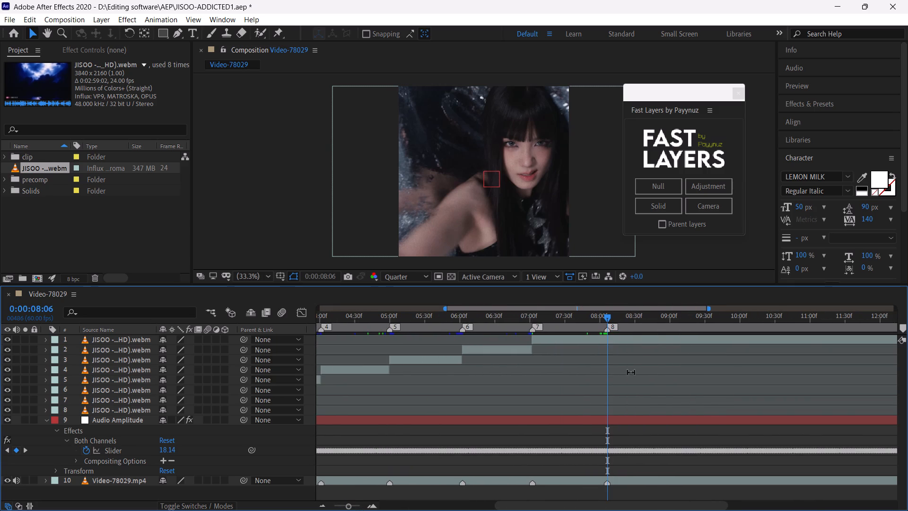
click(660, 340)
key(ctrl+shift+d)
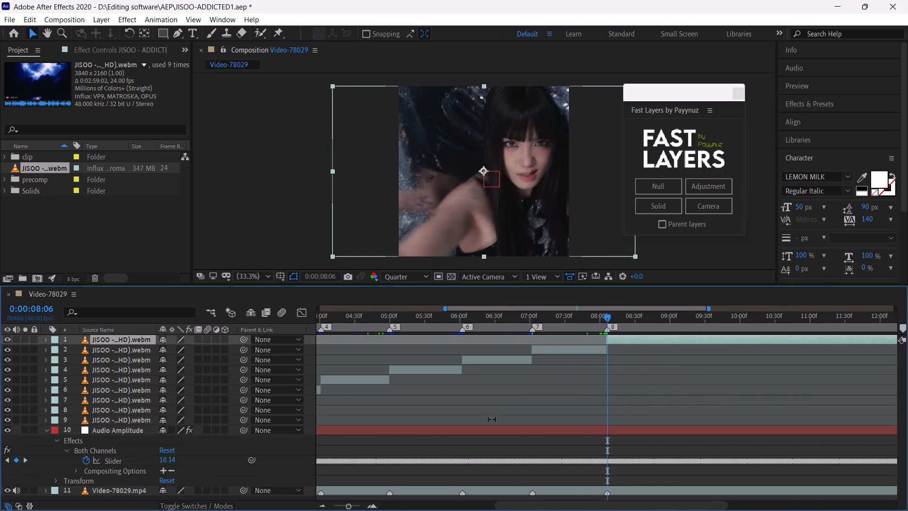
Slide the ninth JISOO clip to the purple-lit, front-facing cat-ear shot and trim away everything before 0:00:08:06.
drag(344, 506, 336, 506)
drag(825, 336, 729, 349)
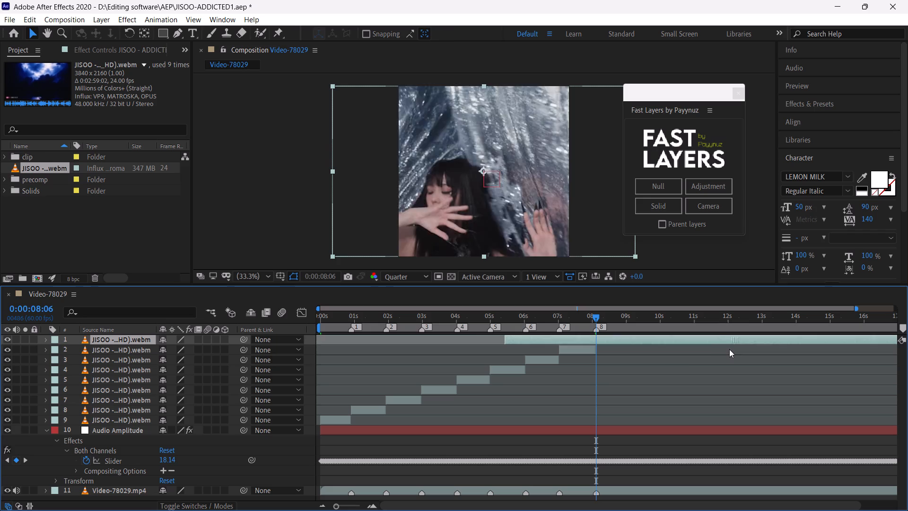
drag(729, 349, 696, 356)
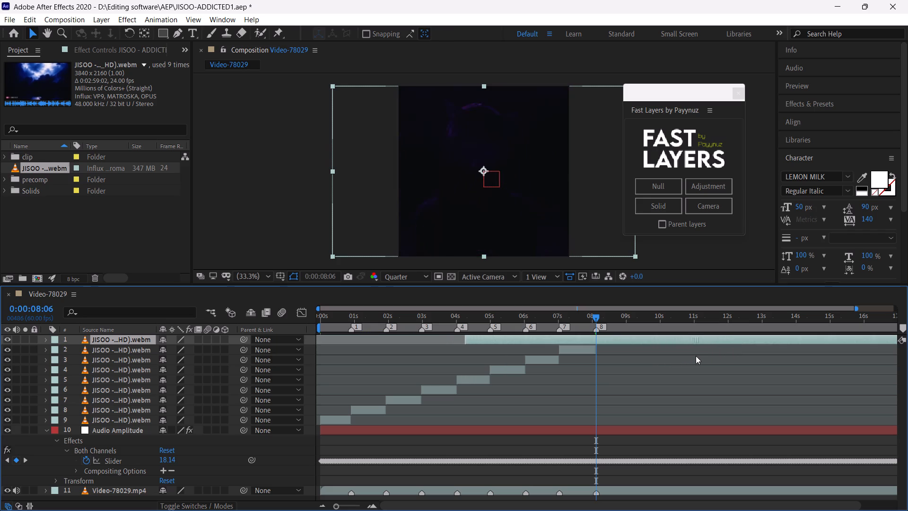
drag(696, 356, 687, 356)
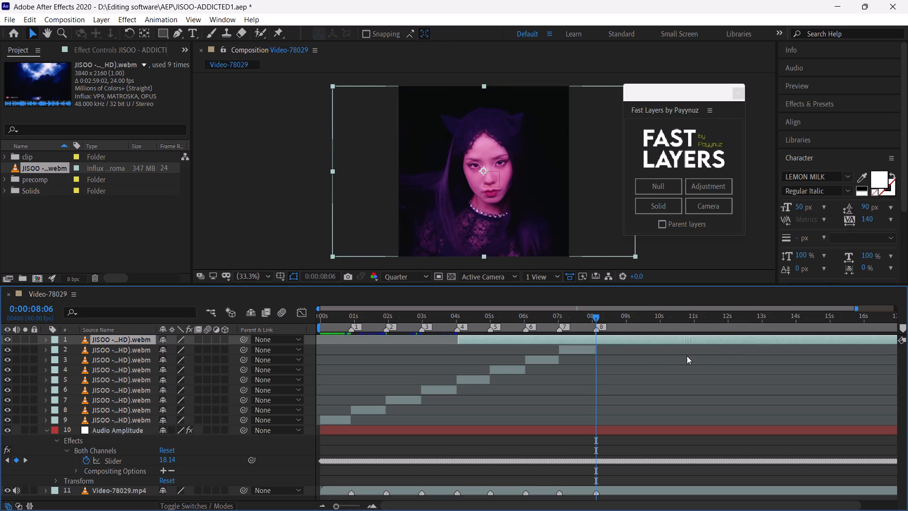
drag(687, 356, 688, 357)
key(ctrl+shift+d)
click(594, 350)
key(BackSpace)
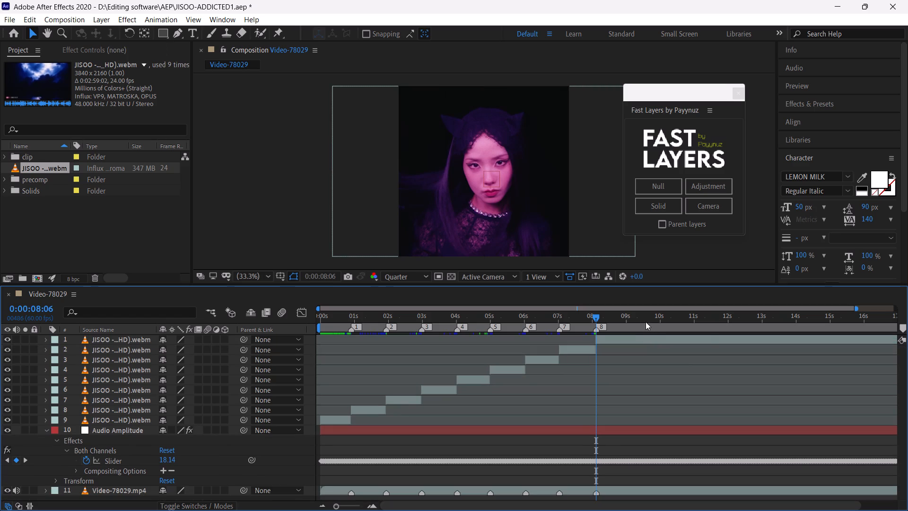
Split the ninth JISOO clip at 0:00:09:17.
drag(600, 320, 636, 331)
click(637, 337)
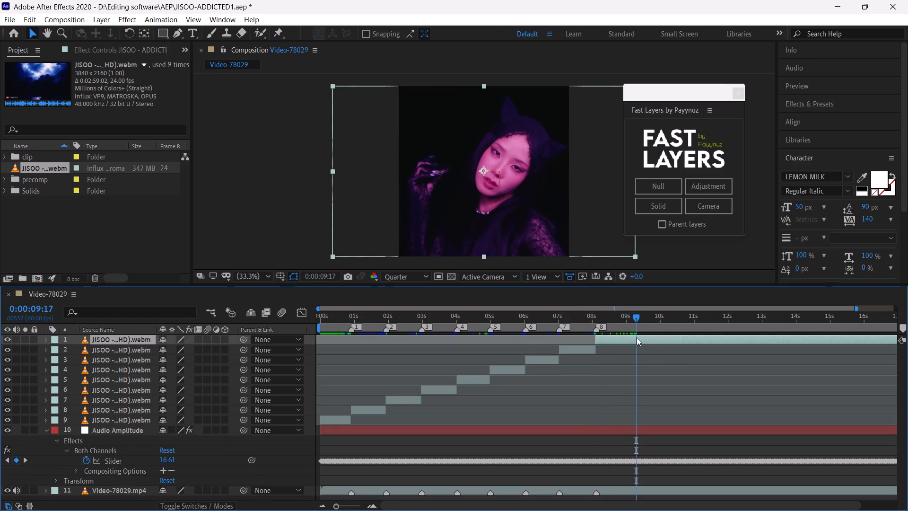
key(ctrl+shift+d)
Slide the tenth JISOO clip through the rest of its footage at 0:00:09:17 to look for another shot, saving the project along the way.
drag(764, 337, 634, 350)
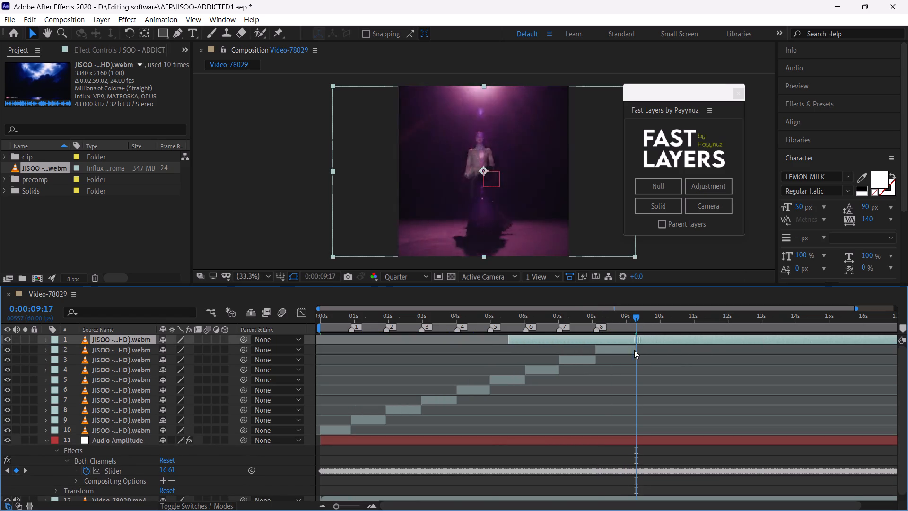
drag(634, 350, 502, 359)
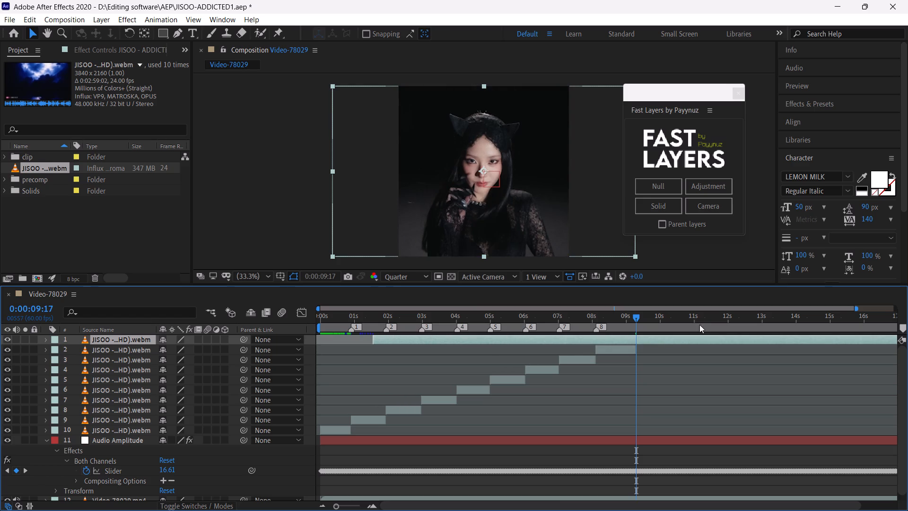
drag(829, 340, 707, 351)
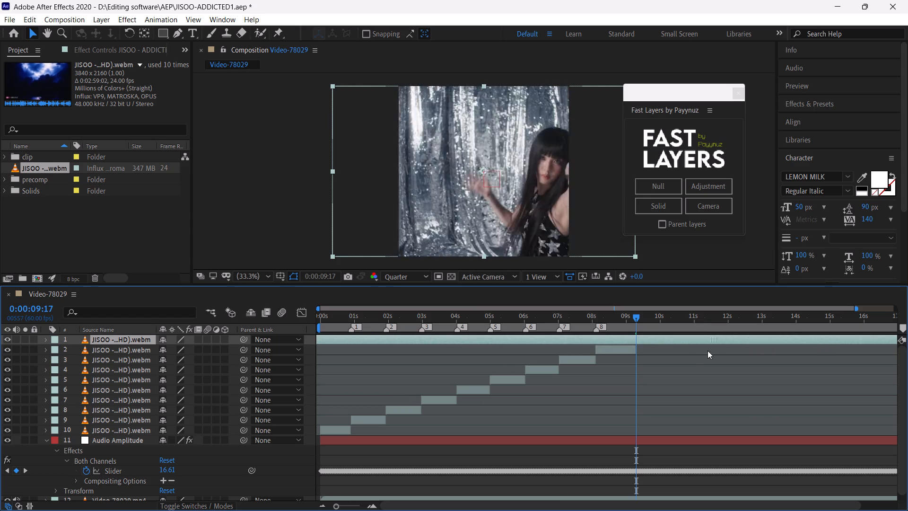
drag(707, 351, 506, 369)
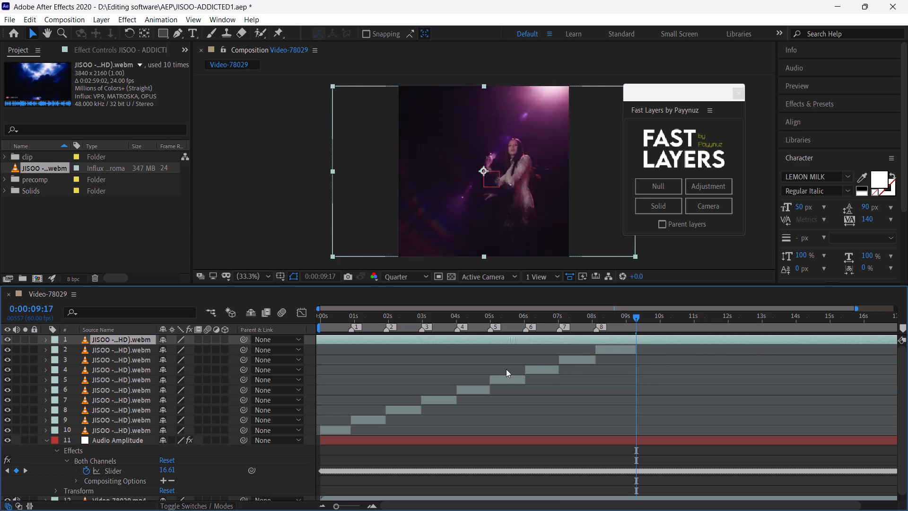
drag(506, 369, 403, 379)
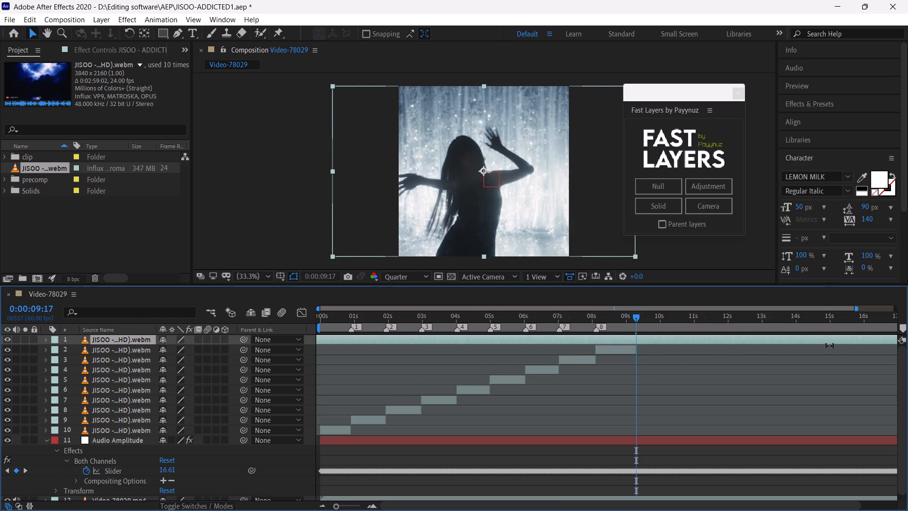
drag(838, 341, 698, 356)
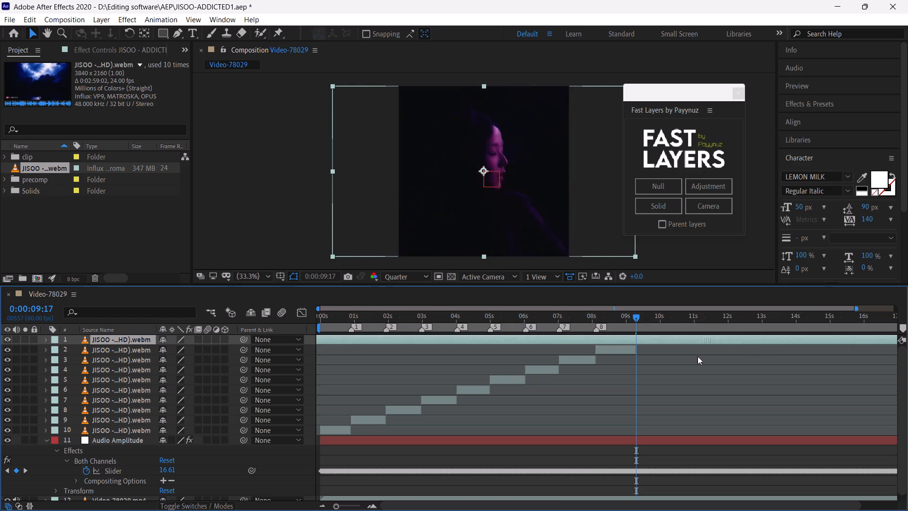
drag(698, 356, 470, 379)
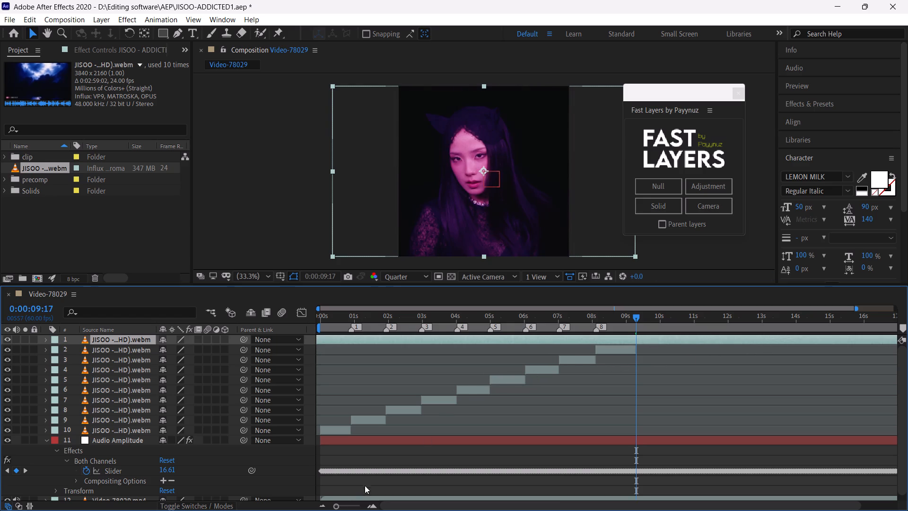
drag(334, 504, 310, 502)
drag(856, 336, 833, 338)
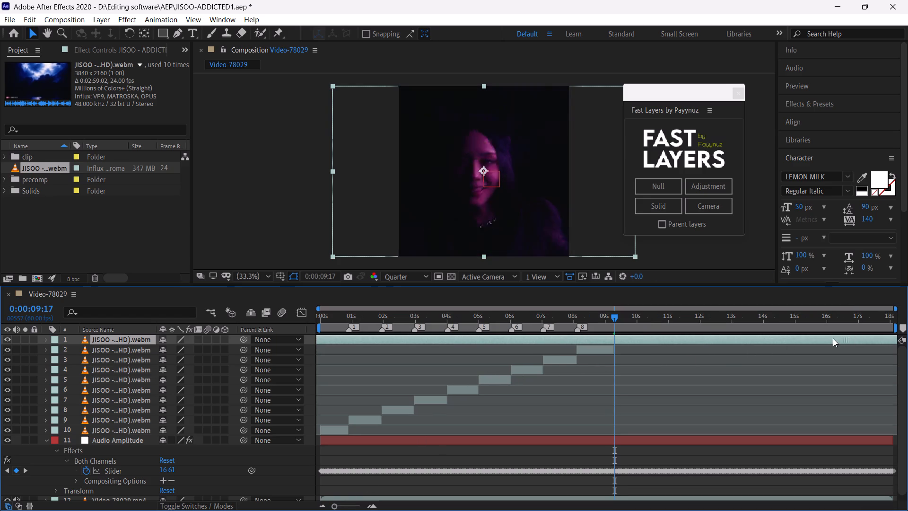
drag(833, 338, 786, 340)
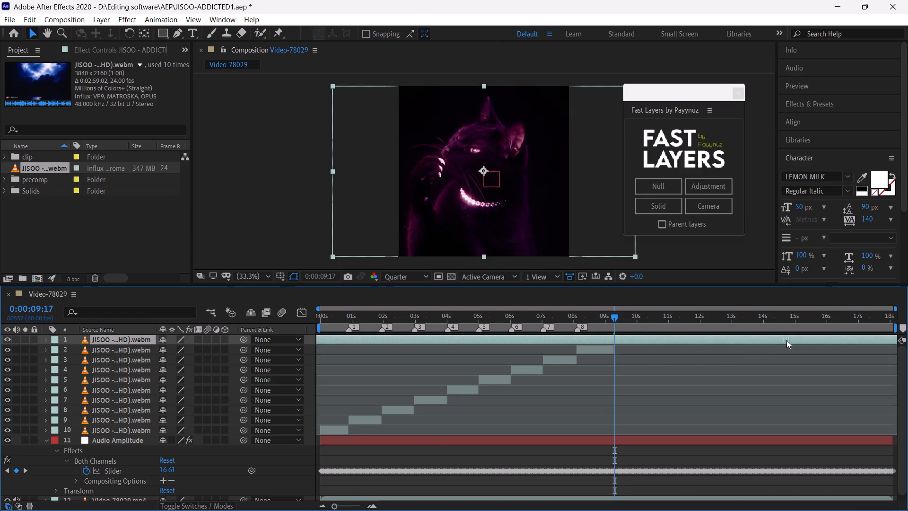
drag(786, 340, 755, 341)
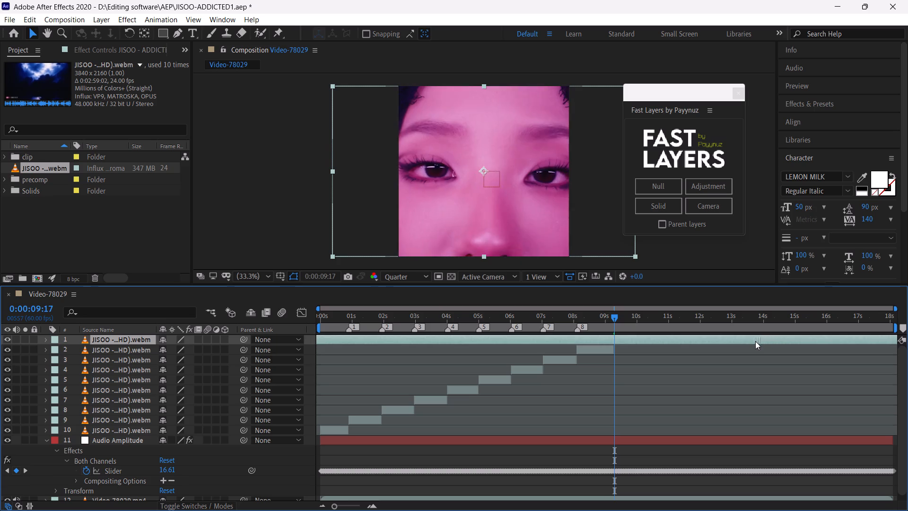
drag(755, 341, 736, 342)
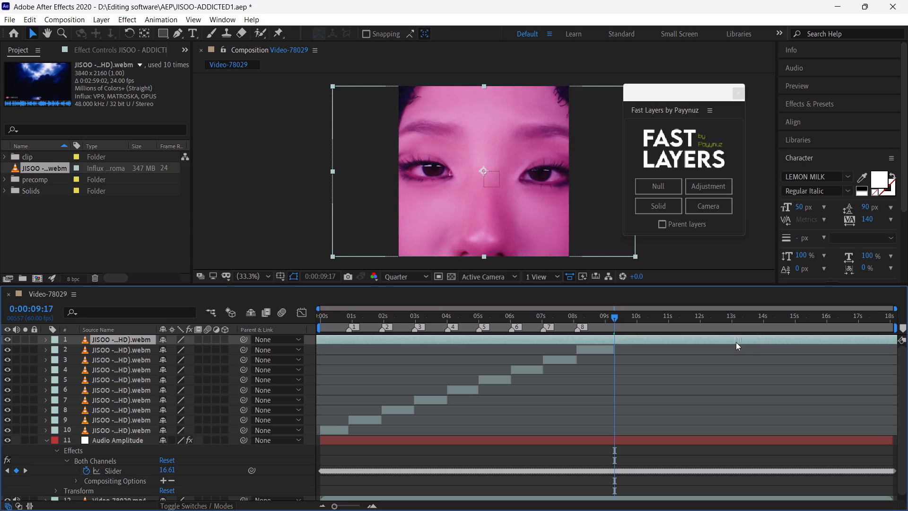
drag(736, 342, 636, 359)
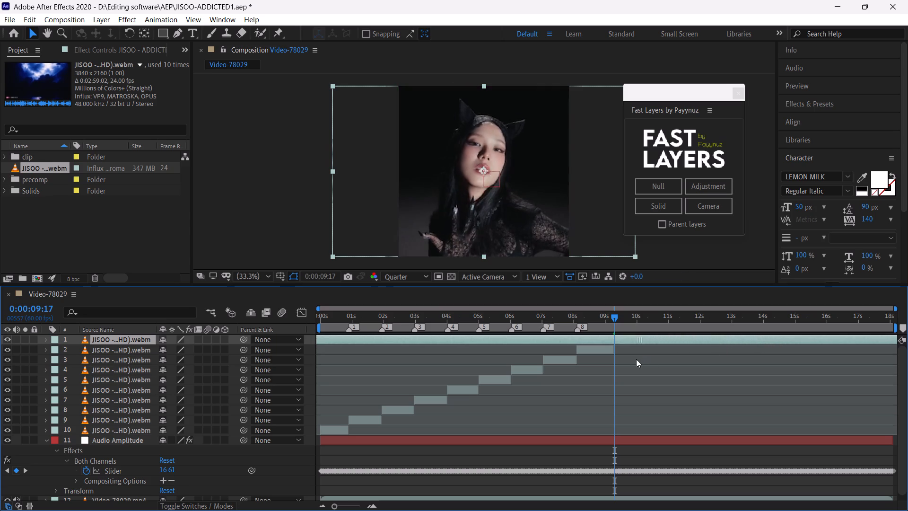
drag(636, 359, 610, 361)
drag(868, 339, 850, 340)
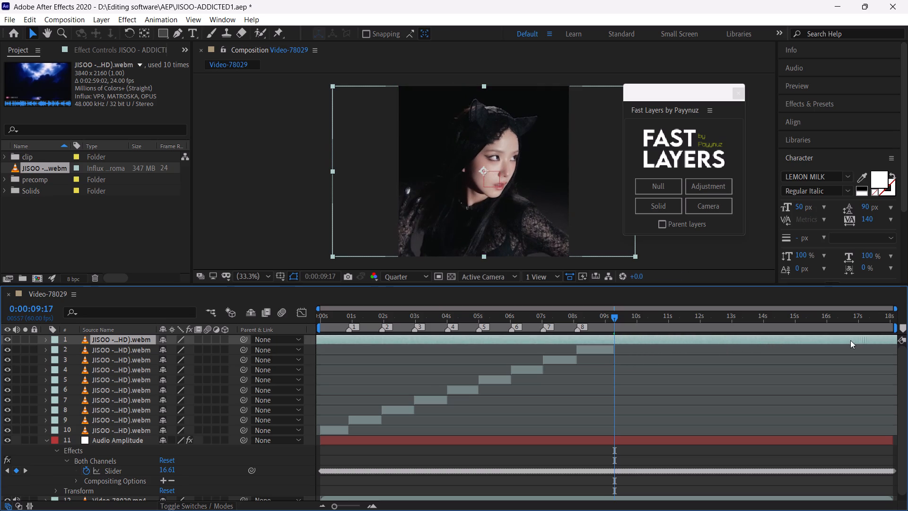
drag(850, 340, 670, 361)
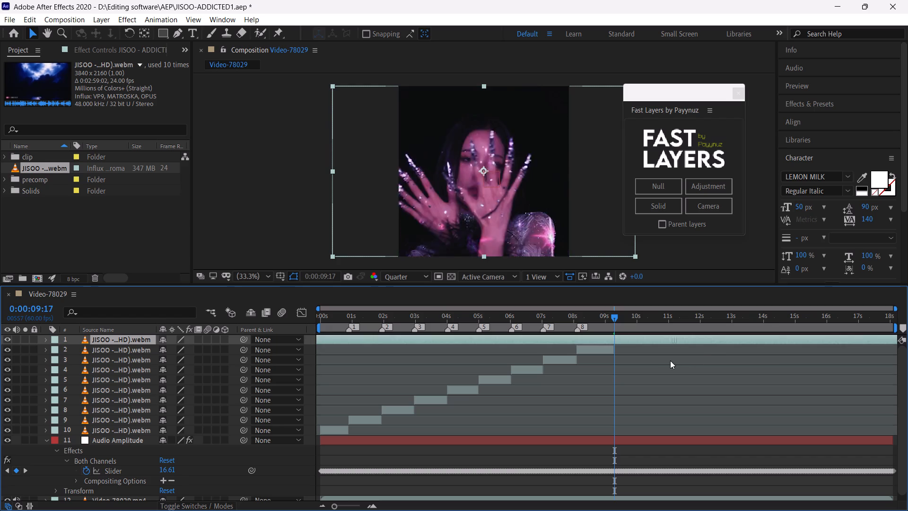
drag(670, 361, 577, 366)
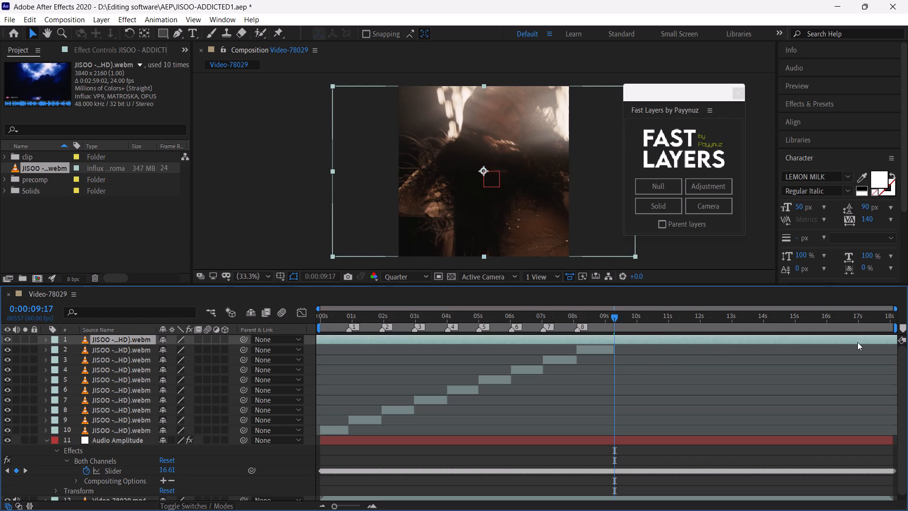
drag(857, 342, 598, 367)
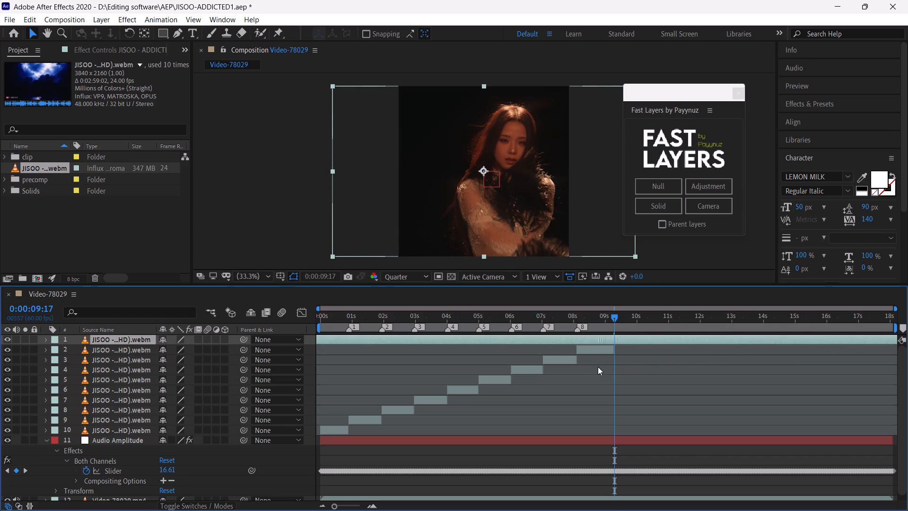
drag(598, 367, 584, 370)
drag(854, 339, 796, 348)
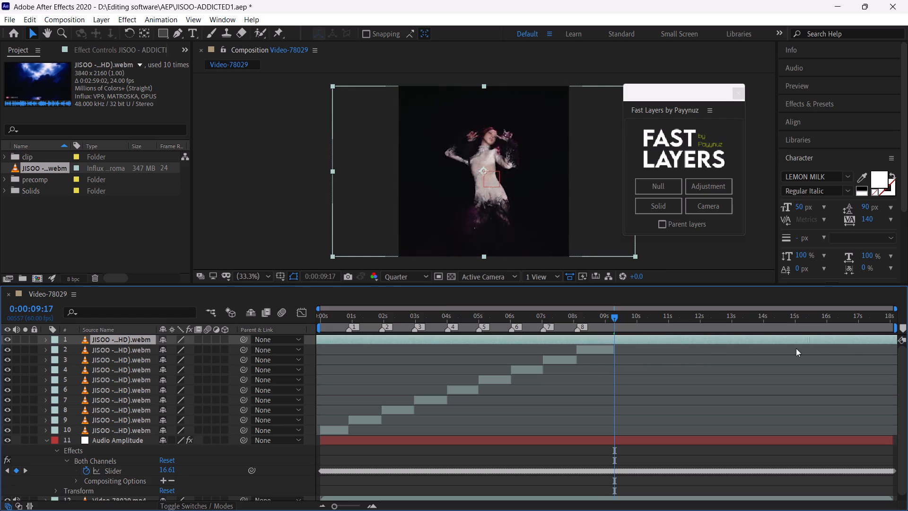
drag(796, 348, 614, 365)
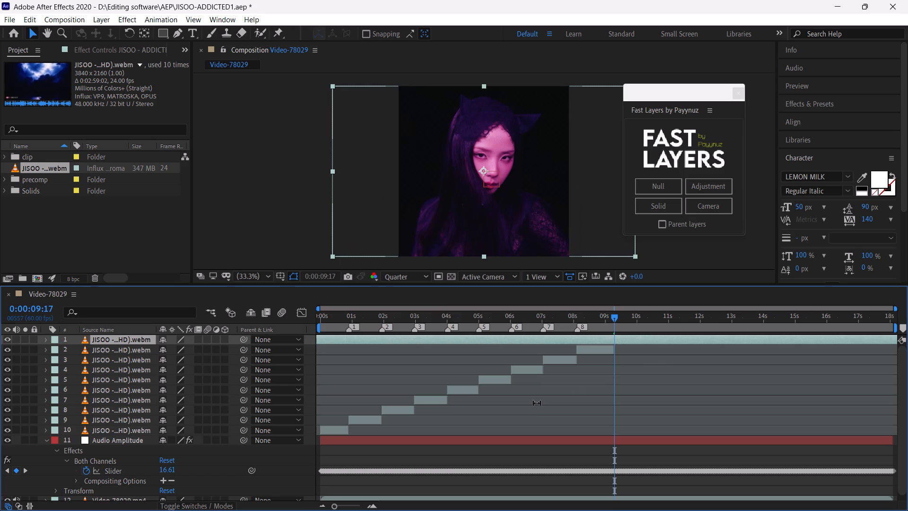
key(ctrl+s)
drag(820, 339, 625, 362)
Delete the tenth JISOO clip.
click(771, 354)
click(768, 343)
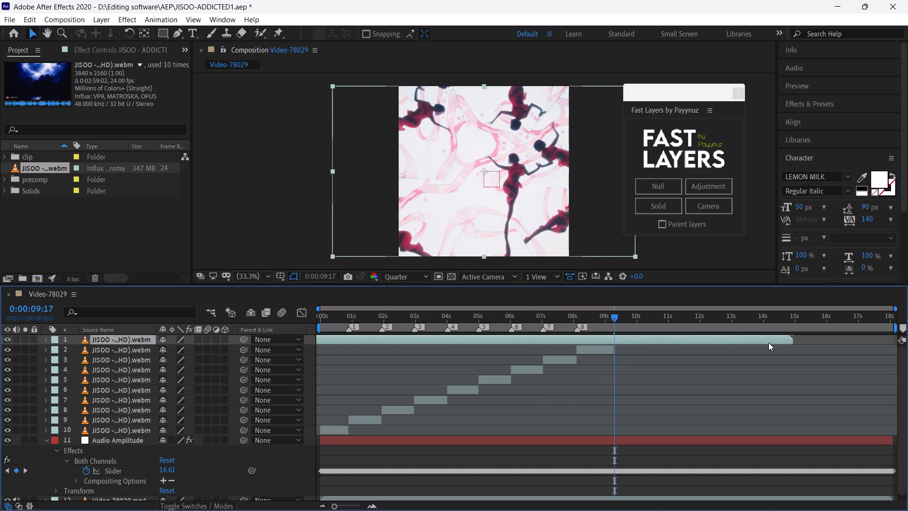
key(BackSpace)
Preview the edit from the start and delete the ninth JISOO clip, which follows beat marker 8.
drag(332, 321, 281, 321)
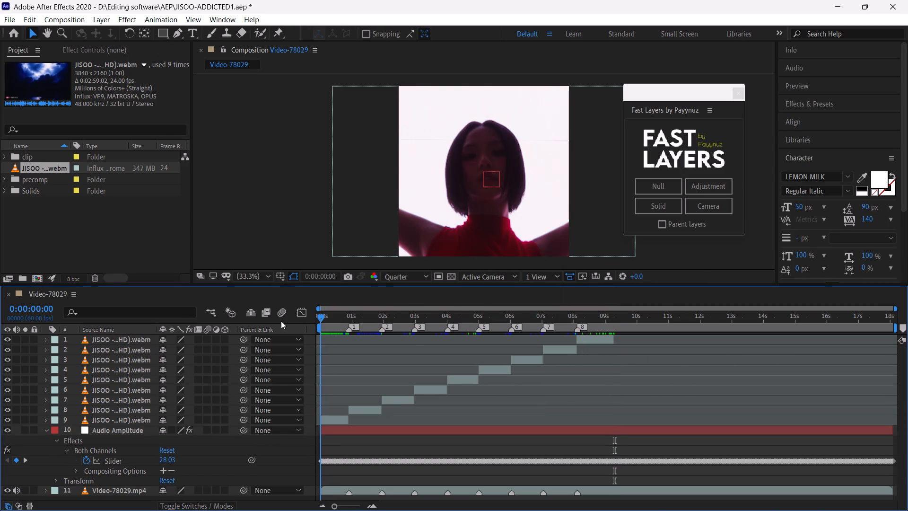
key(space)
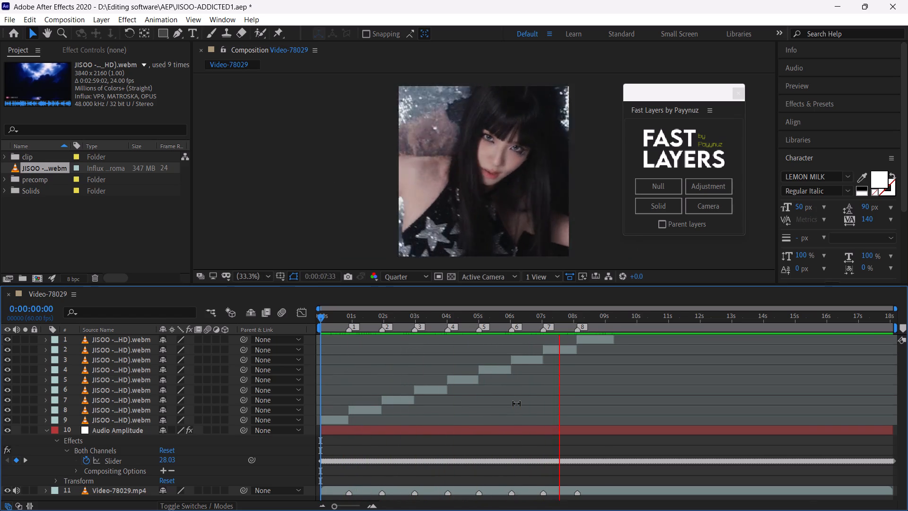
click(584, 317)
click(593, 340)
key(BackSpace)
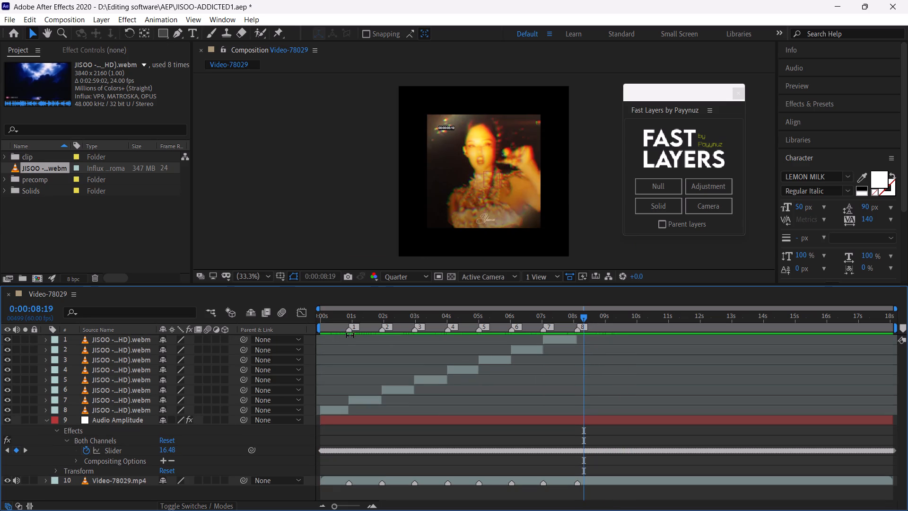
Play back the clip sequence from the start and again from 0:00:01:07.
drag(340, 318, 290, 317)
key(space)
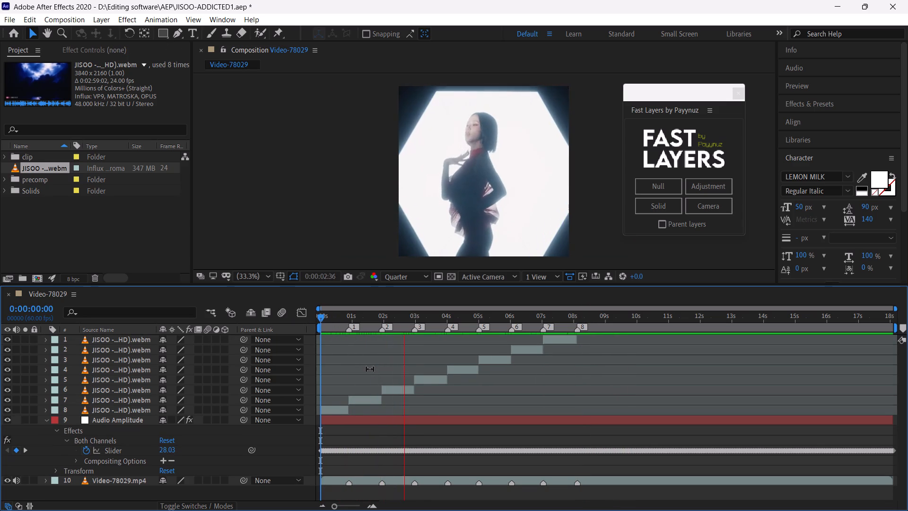
click(356, 317)
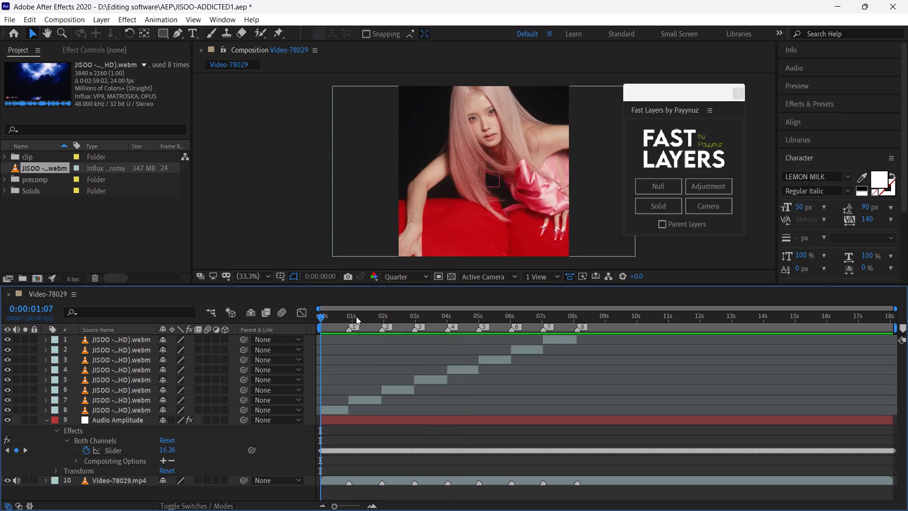
key(space)
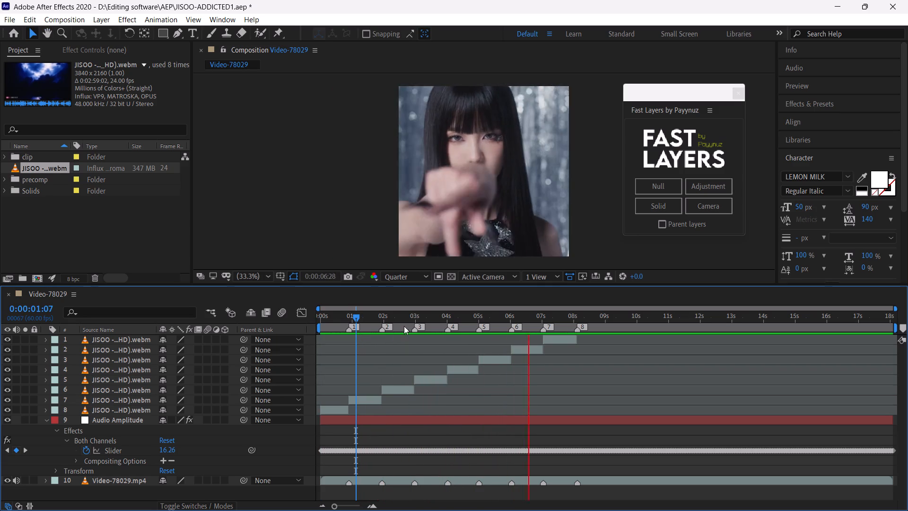
Play back the clip sequence from 0:00:05:27.
click(493, 319)
key(space)
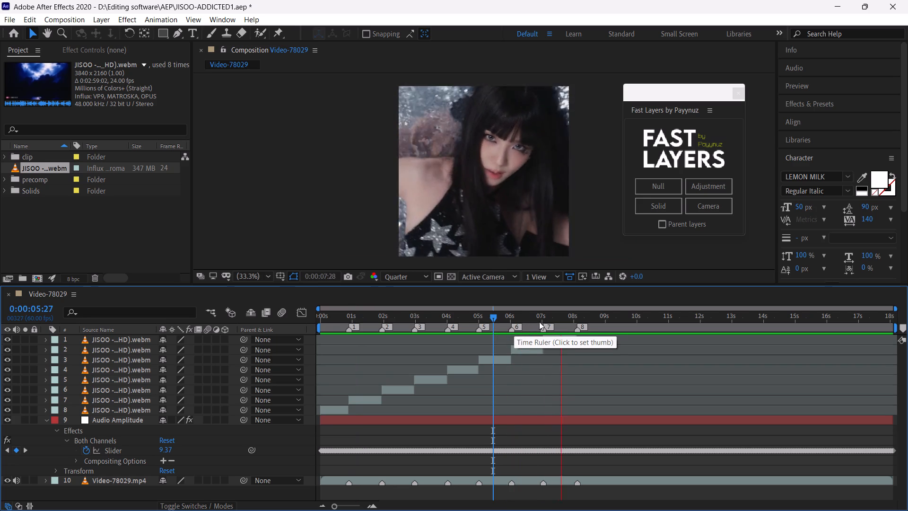
Pre-compose the first JISOO clip, moving all attributes into the new composition and adjusting its duration to the layer's time span.
click(334, 320)
click(340, 410)
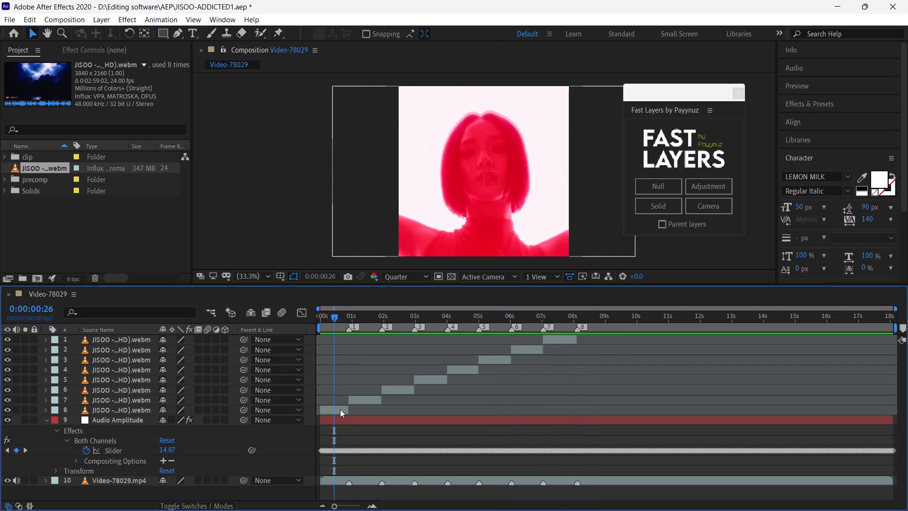
right_click(340, 409)
click(392, 349)
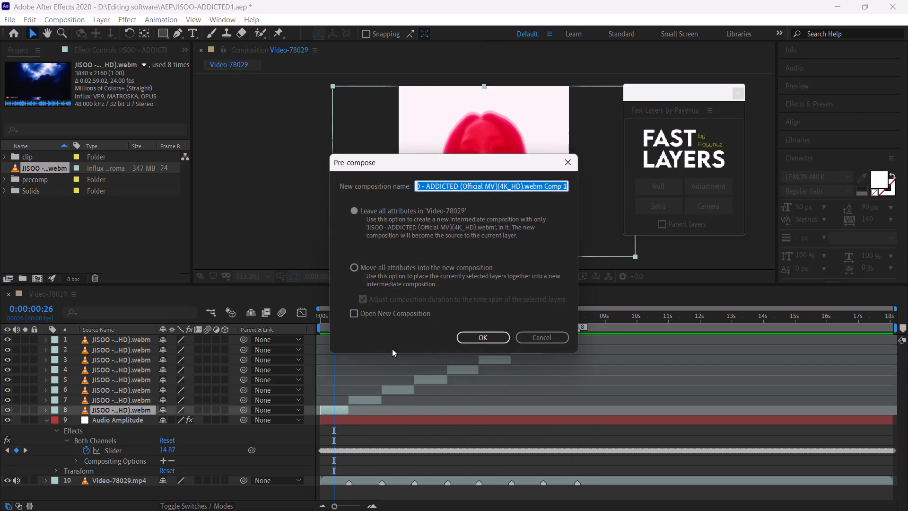
click(357, 266)
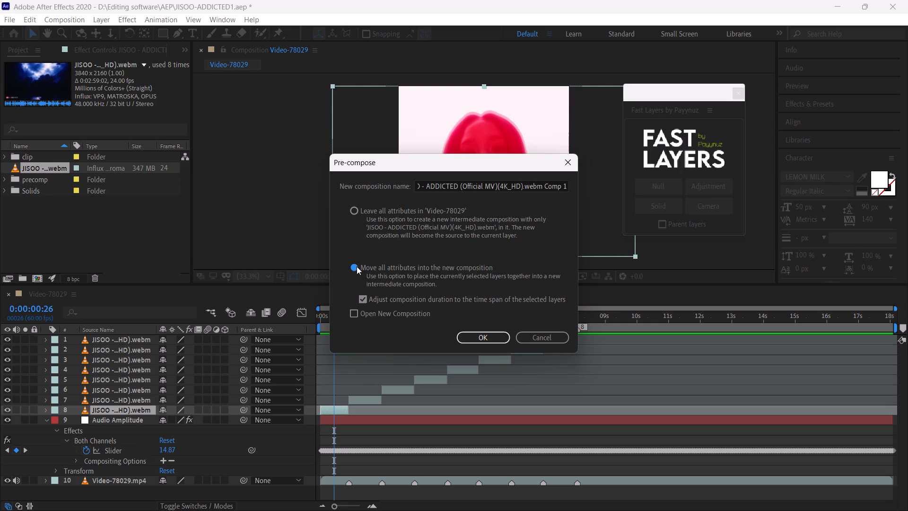
click(480, 335)
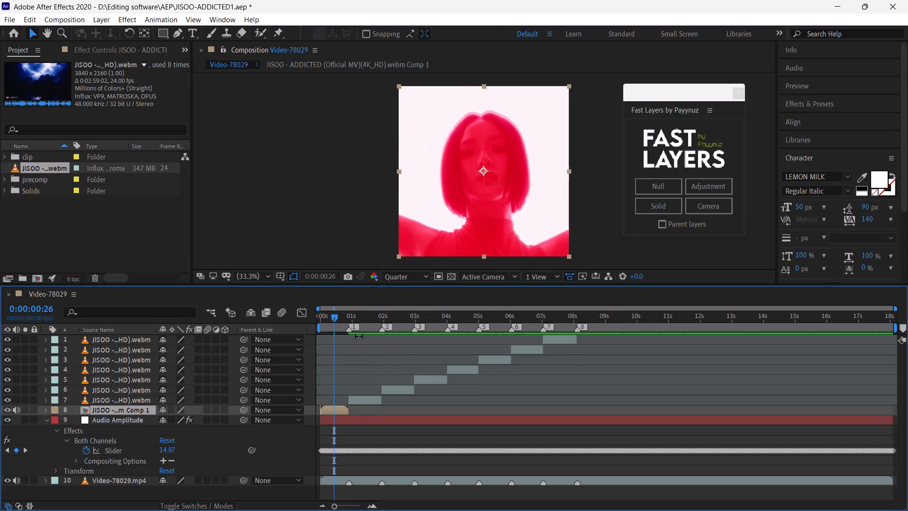
Pre-compose the second and third JISOO clips separately with the same move-all-attributes settings.
click(368, 318)
right_click(366, 405)
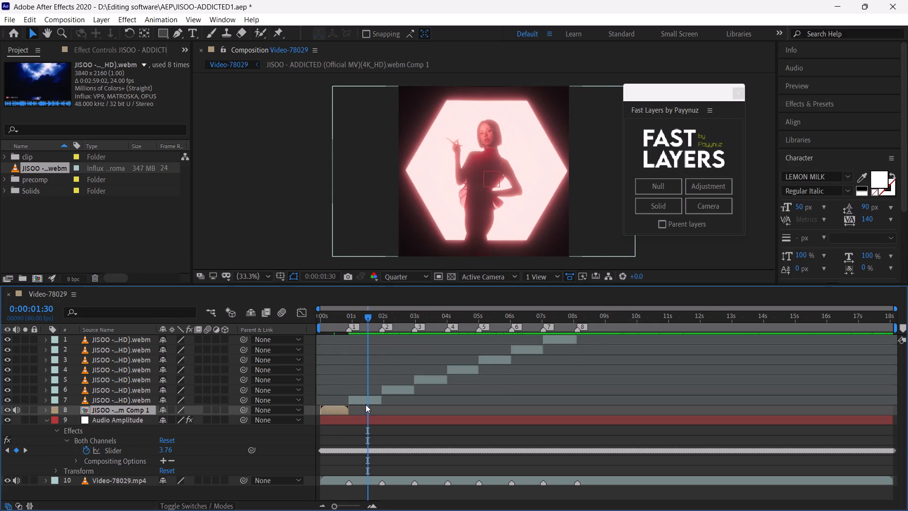
click(345, 388)
right_click(361, 400)
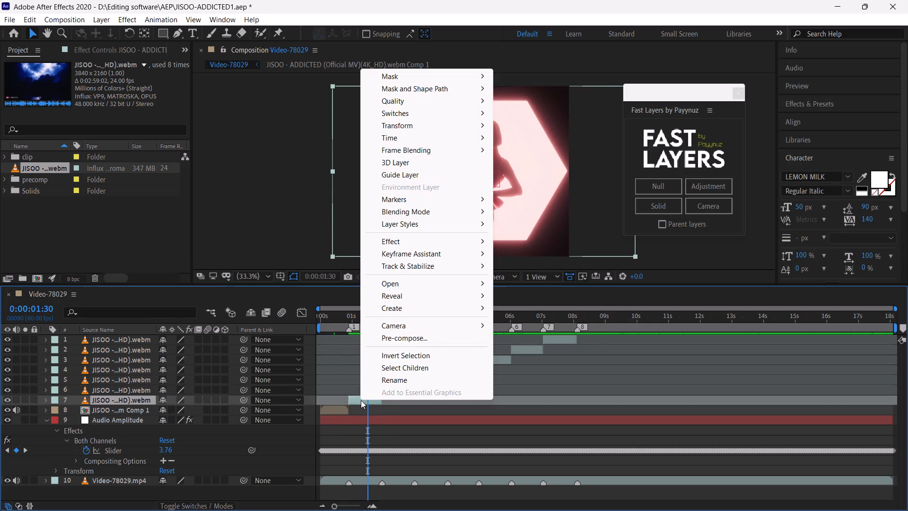
click(397, 344)
key(Return)
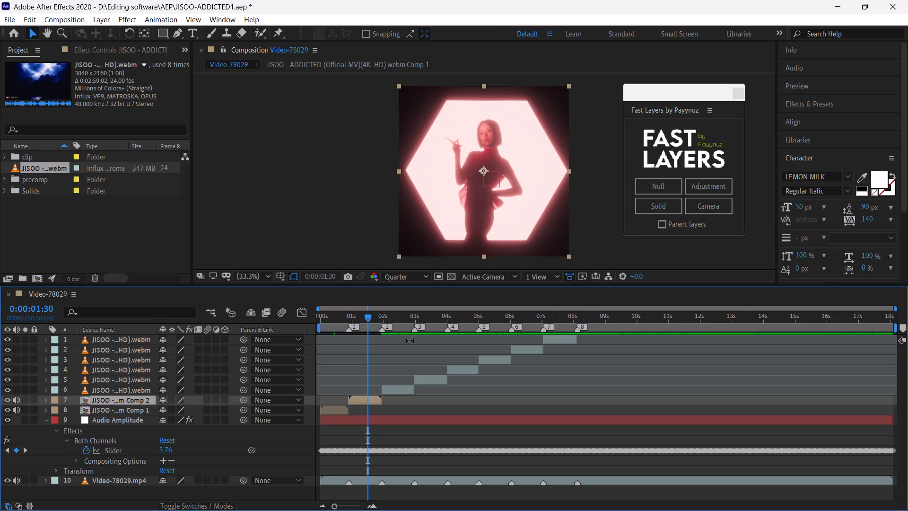
click(402, 322)
right_click(402, 389)
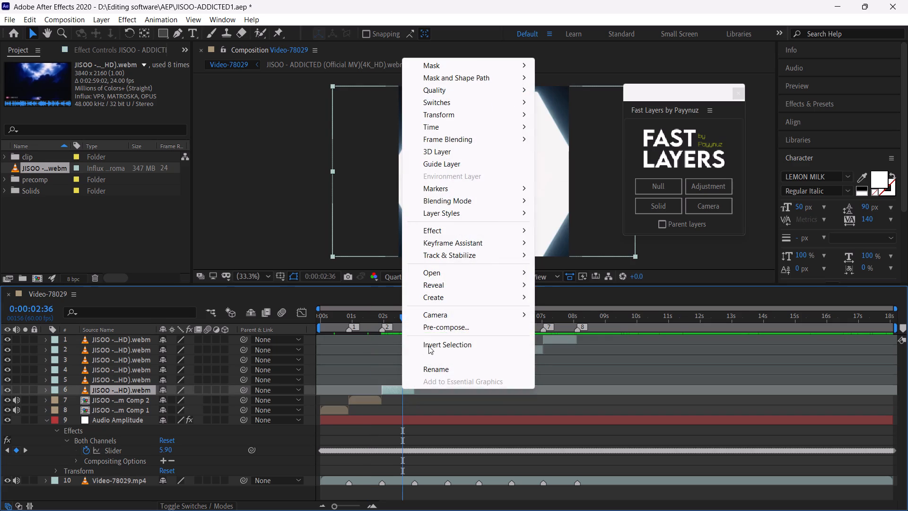
click(439, 325)
key(Return)
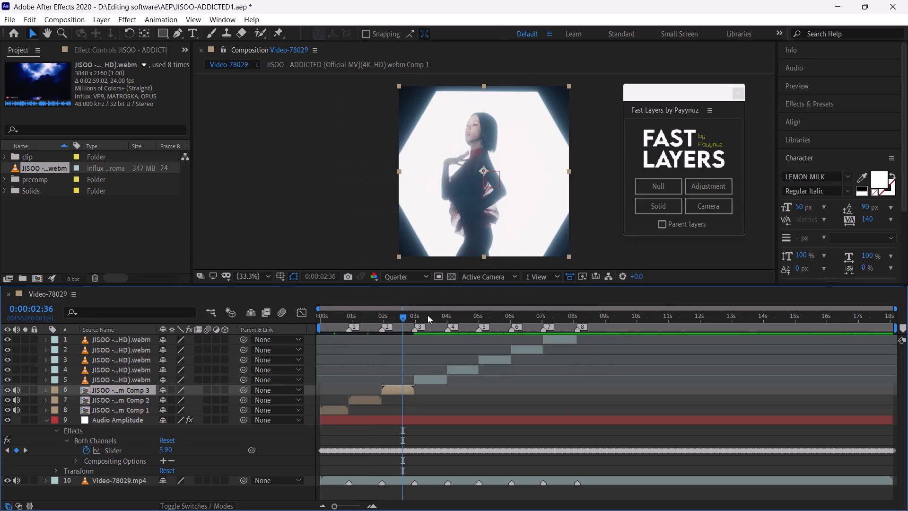
Pre-compose the fourth and fifth JISOO clips separately with the same move-all-attributes settings.
click(428, 320)
right_click(431, 381)
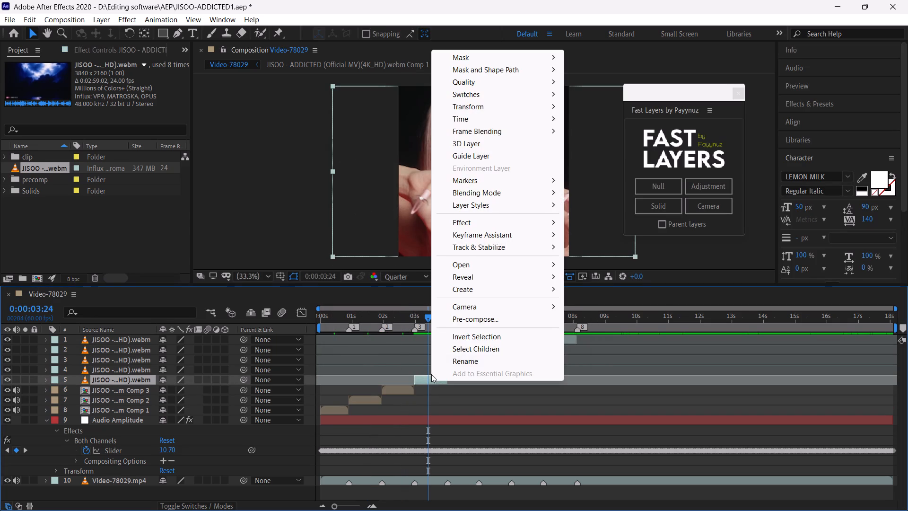
click(465, 322)
key(Return)
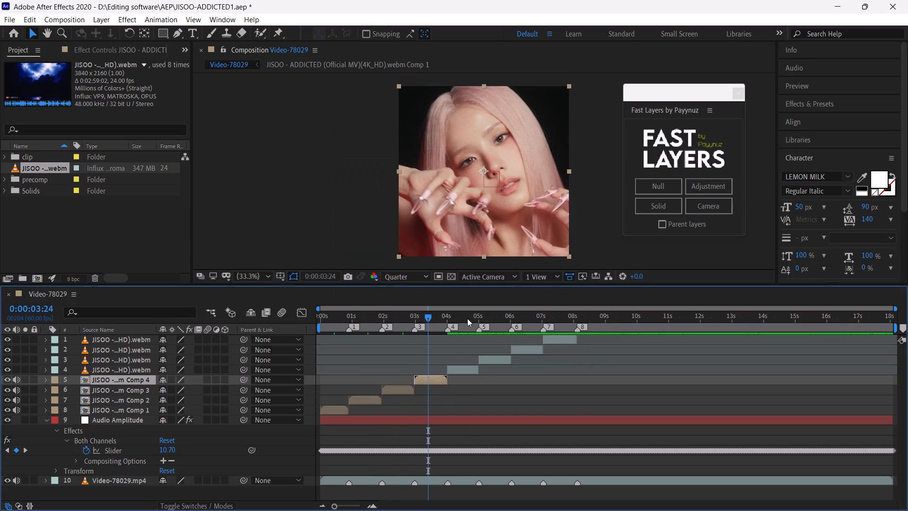
click(467, 318)
right_click(462, 371)
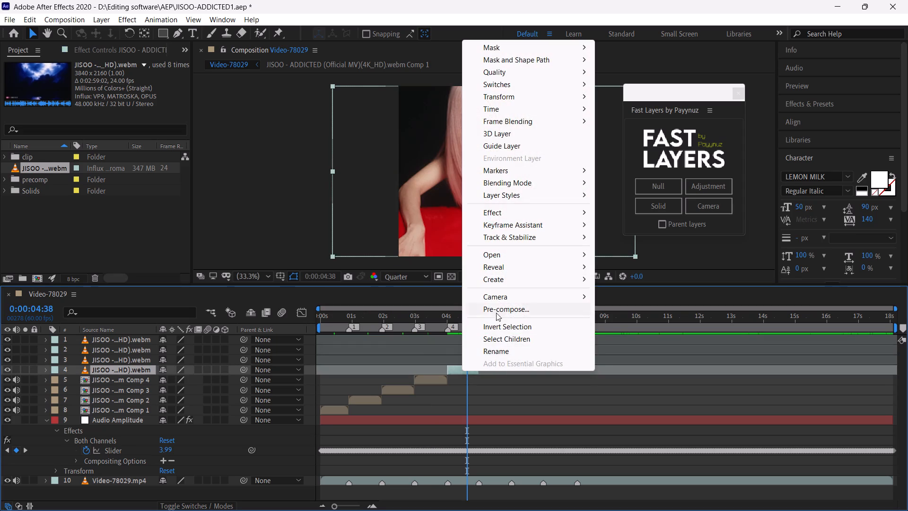
click(498, 309)
key(Return)
Pre-compose the sixth and seventh JISOO clips separately with the same move-all-attributes settings.
click(497, 321)
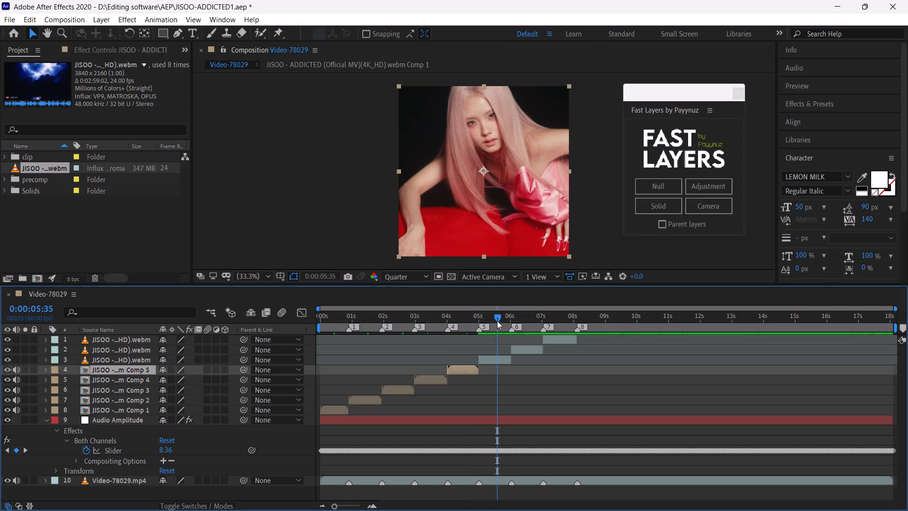
right_click(496, 361)
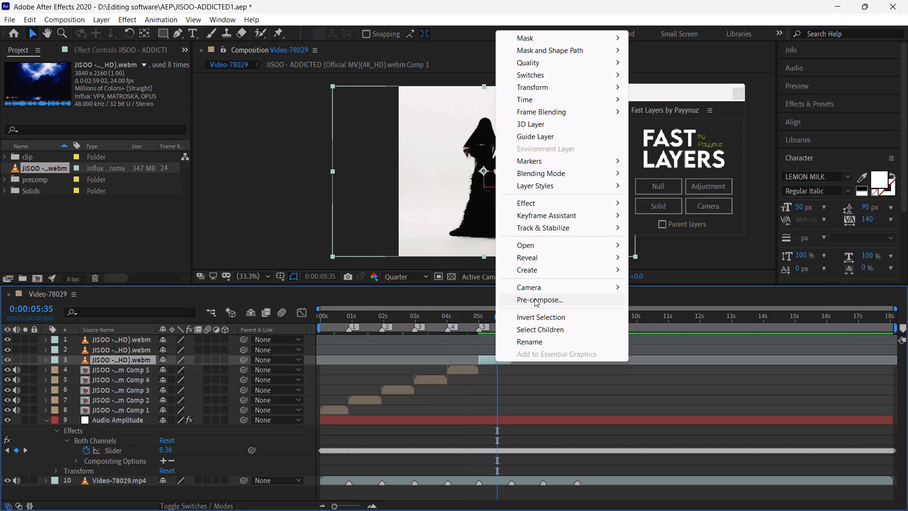
click(534, 299)
key(Return)
click(530, 323)
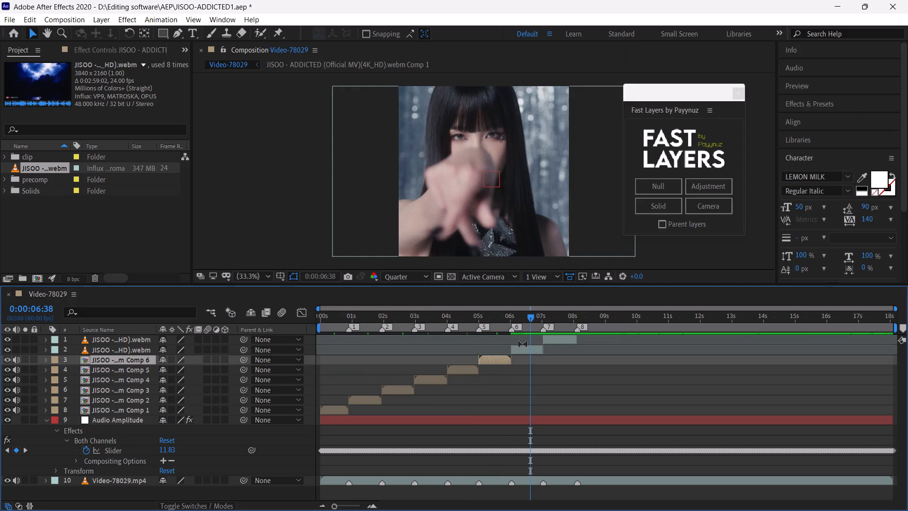
right_click(523, 348)
click(554, 289)
key(Return)
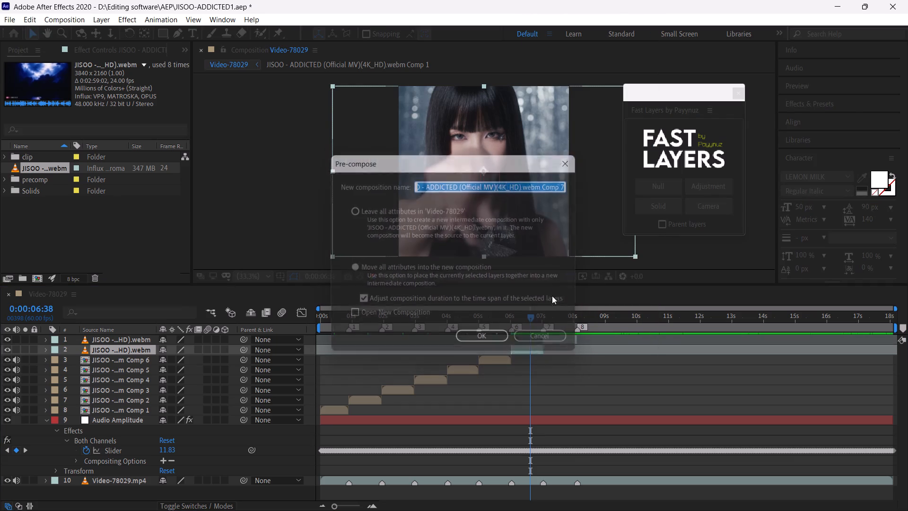
Pre-compose the eighth JISOO clip, which ends at beat marker 8, with the same settings.
click(554, 319)
click(560, 340)
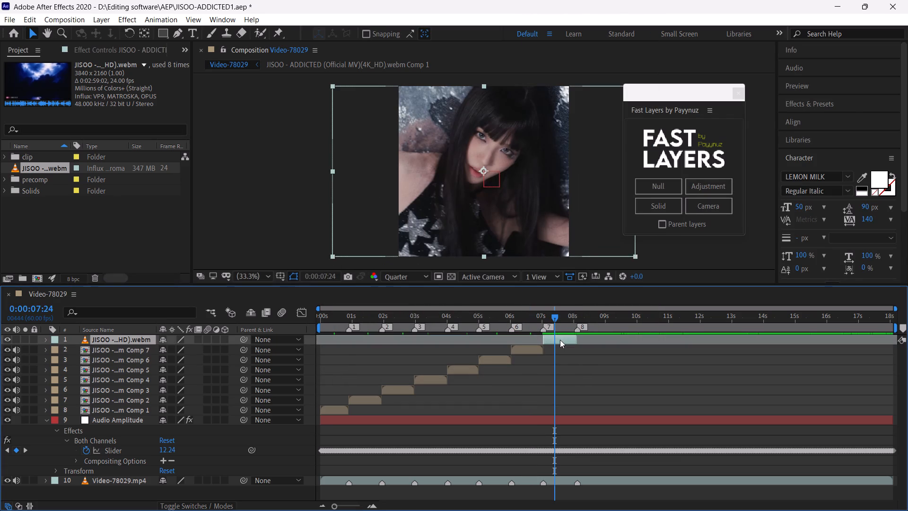
right_click(560, 340)
click(595, 279)
key(Return)
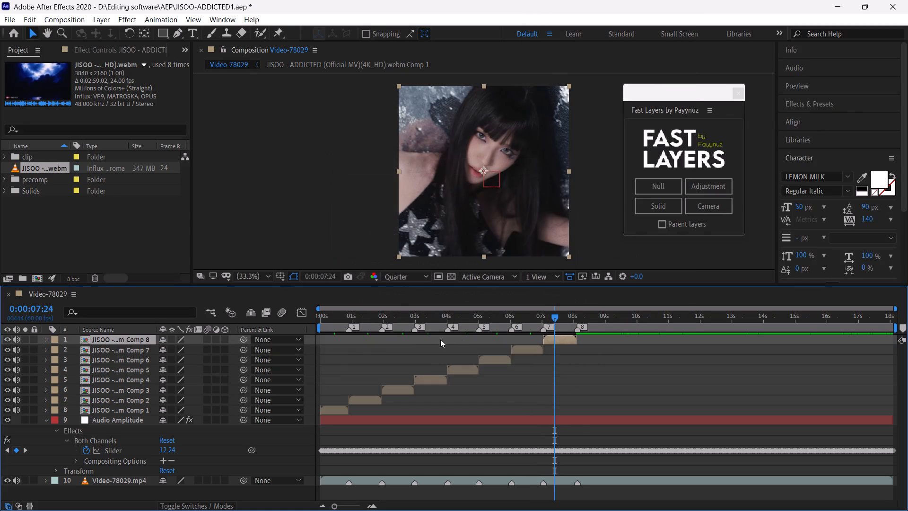
Apply the TWIXTOR 30fps animation preset to the second clip's precomp at its start, 0:00:00:54.
click(349, 318)
key(space)
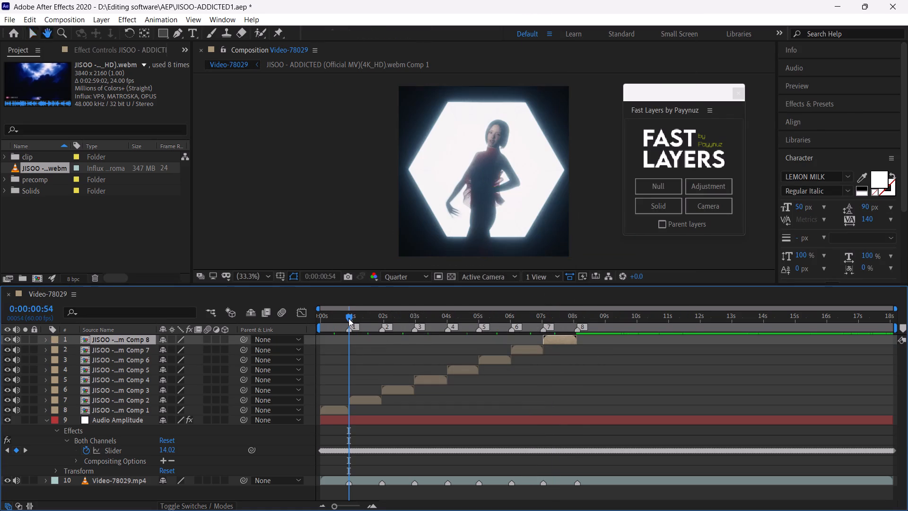
click(349, 318)
click(363, 399)
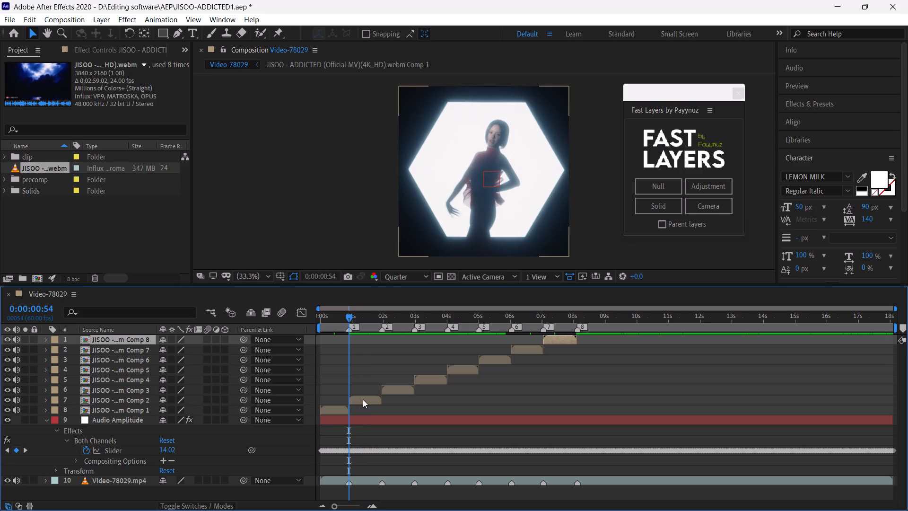
drag(343, 505, 352, 507)
click(152, 15)
click(177, 59)
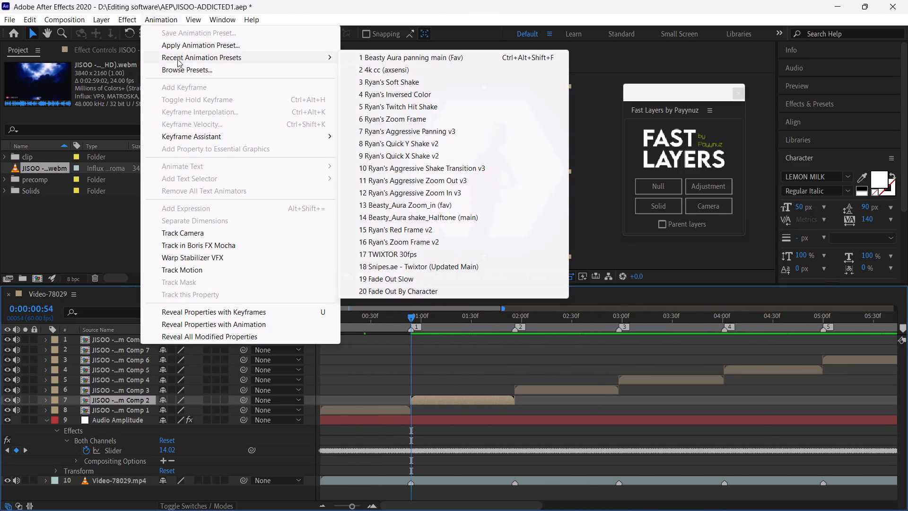
click(406, 256)
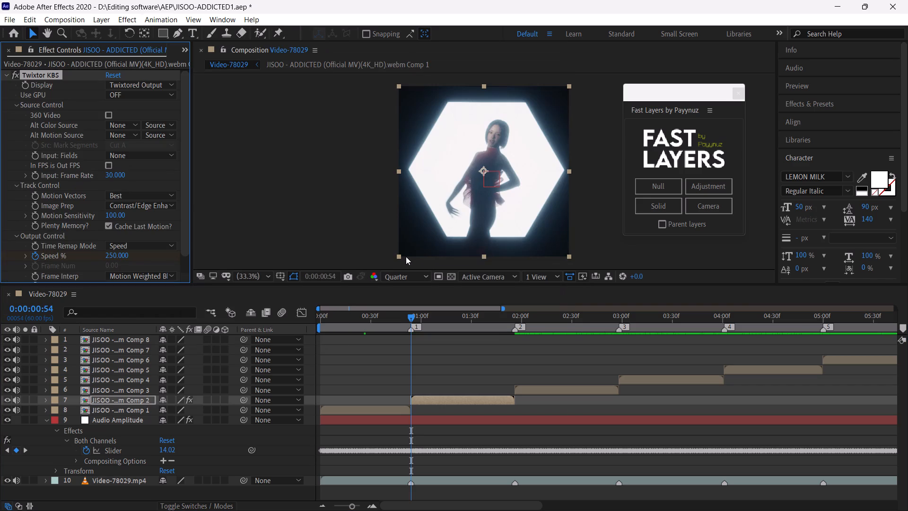
Reveal the second clip's three Twixtor Speed % keyframes and compress them tightly together at the clip's start.
key(u)
drag(551, 417, 548, 418)
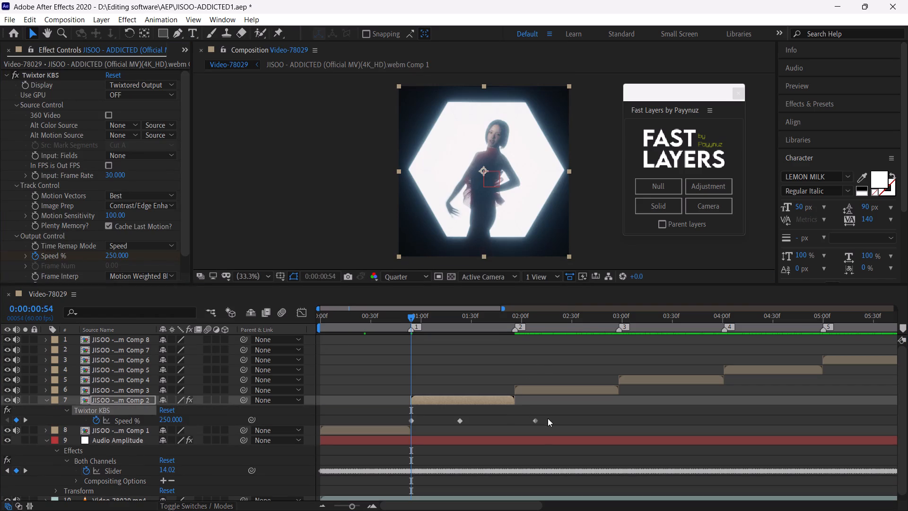
drag(548, 418, 407, 430)
alt+drag(534, 421, 491, 424)
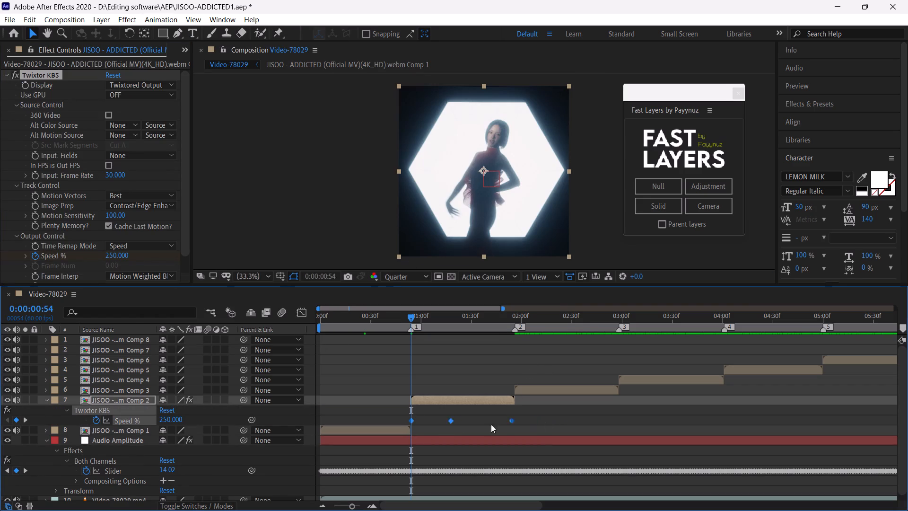
alt+drag(491, 424, 419, 425)
Play back the second clip repeatedly from 0:00:00:54 to examine the Twixtor speed ramp.
key(space)
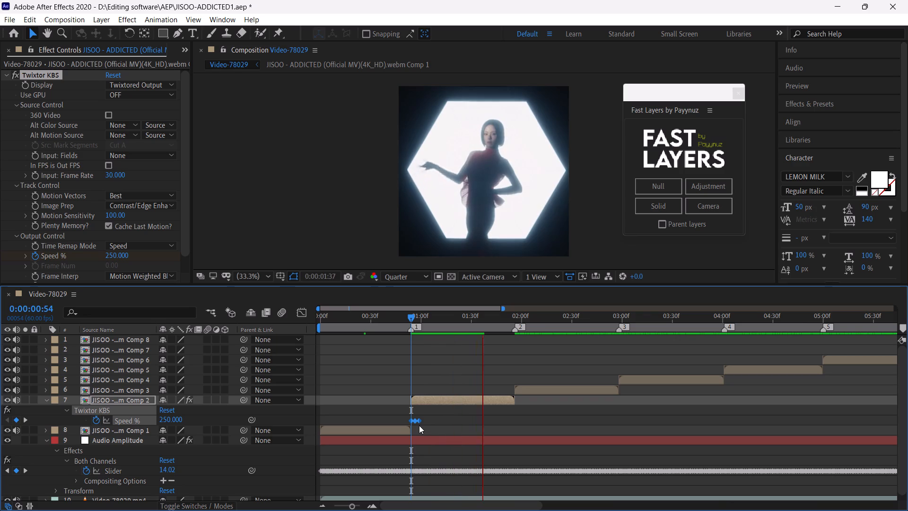
click(411, 317)
key(space)
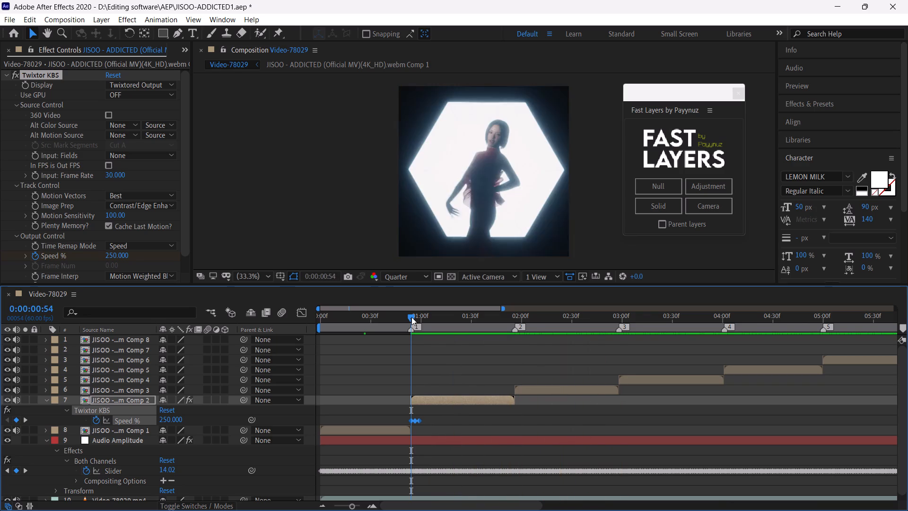
click(411, 317)
key(space)
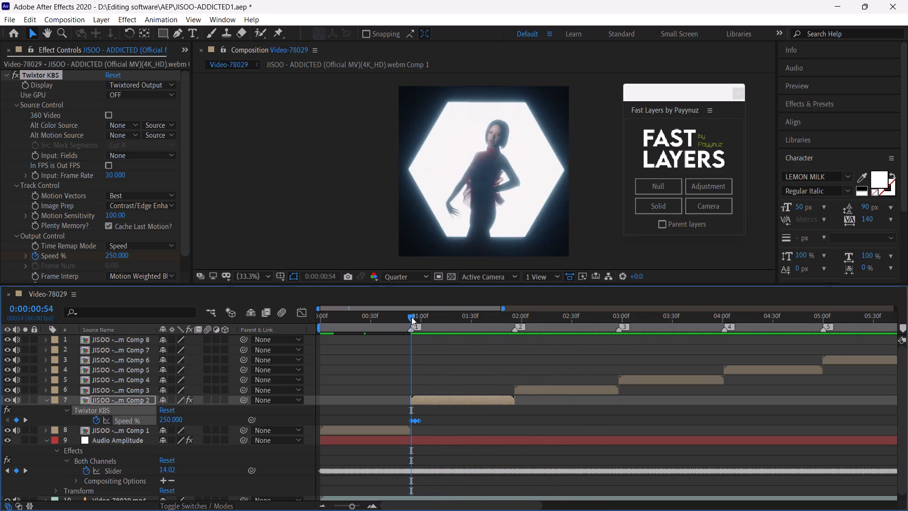
click(411, 317)
key(space)
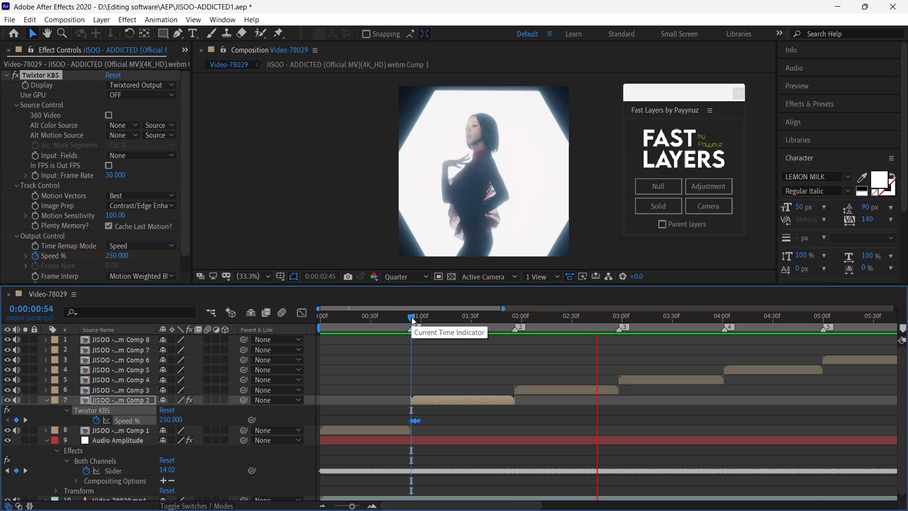
click(411, 317)
key(space)
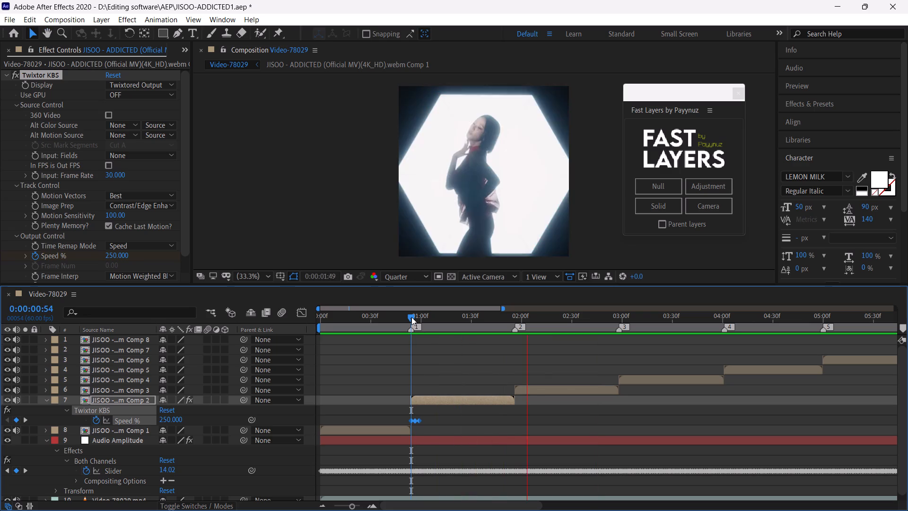
click(411, 317)
key(space)
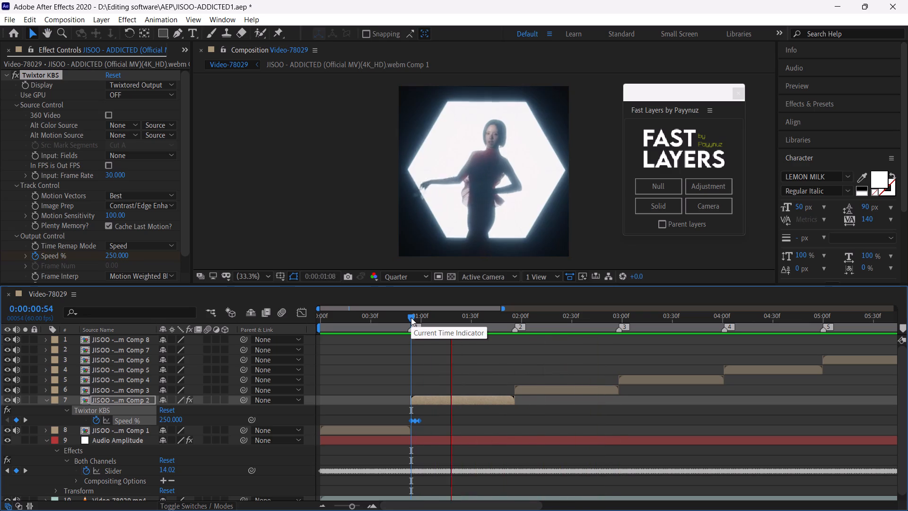
click(411, 317)
key(space)
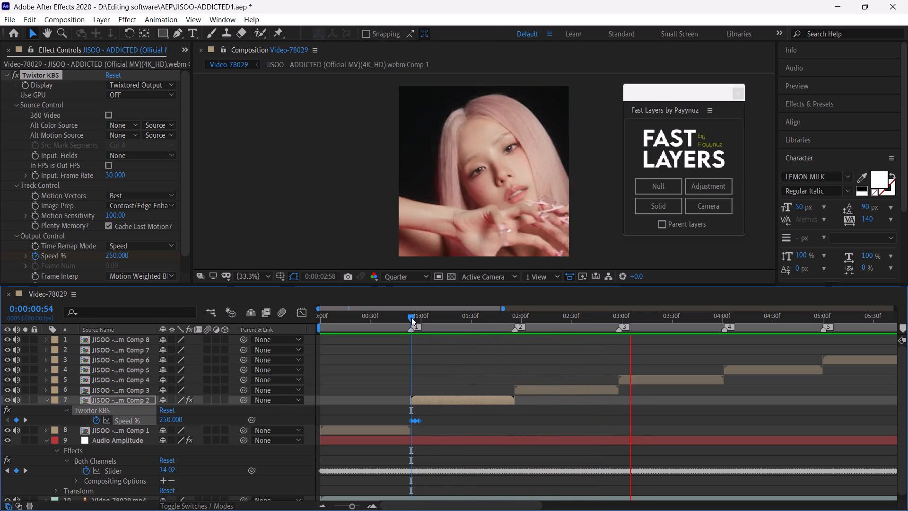
click(411, 317)
key(space)
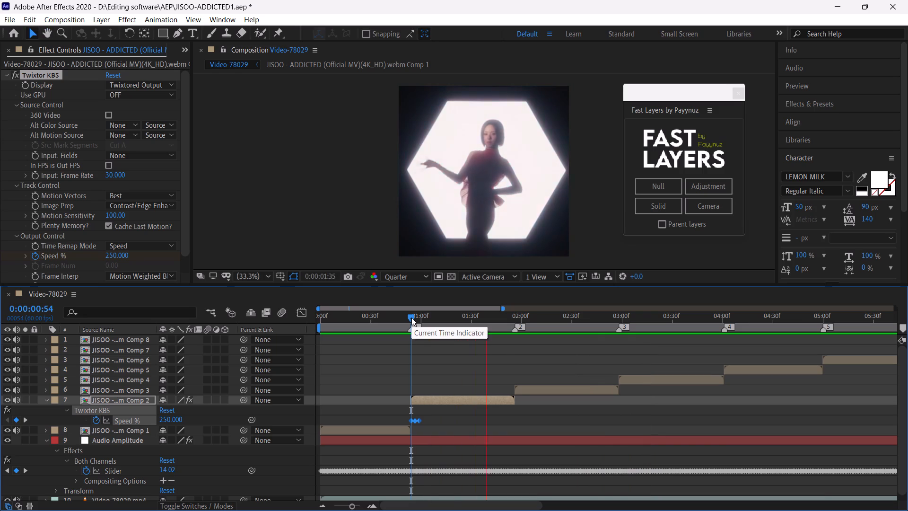
click(411, 317)
Open the second clip's precomp and turn on frame blending for the JISOO webm layer inside it.
double_click(437, 401)
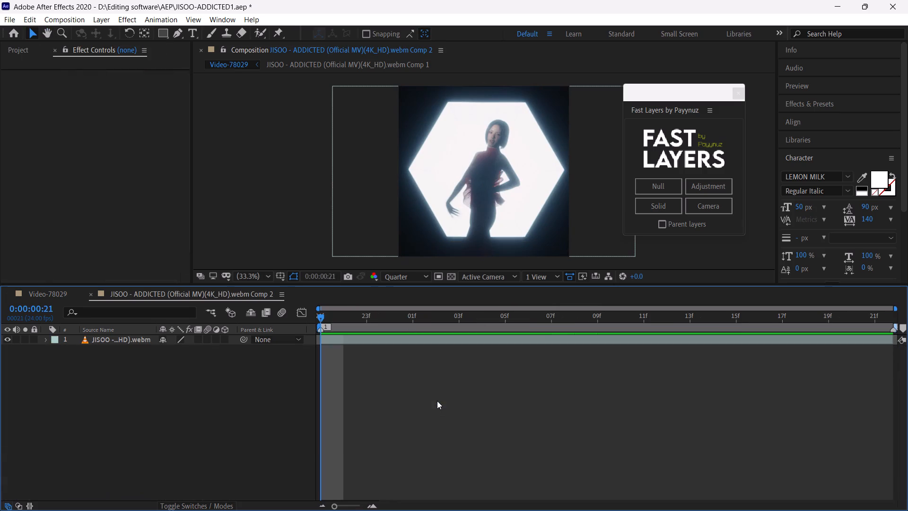
double_click(198, 343)
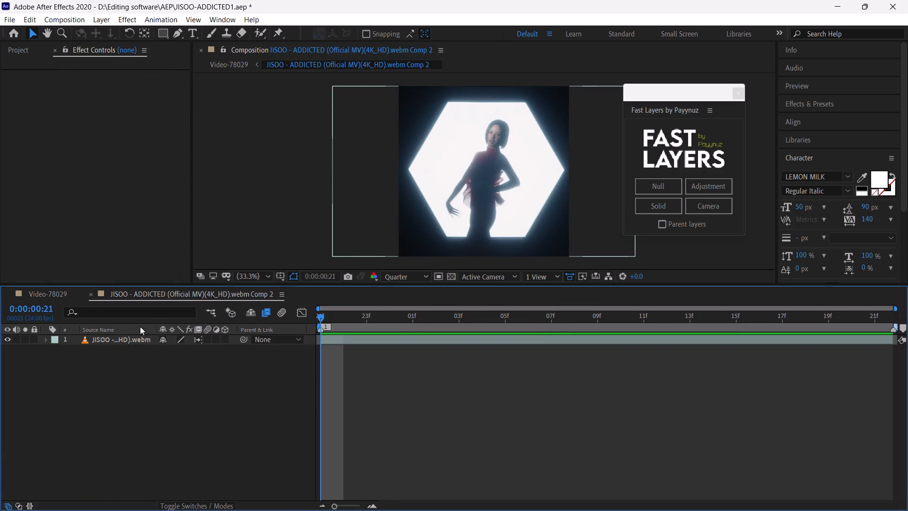
Return to the Video-78029 composition and play back the first two clips from the start and from 0:00:00:48.
click(90, 295)
drag(340, 319, 301, 318)
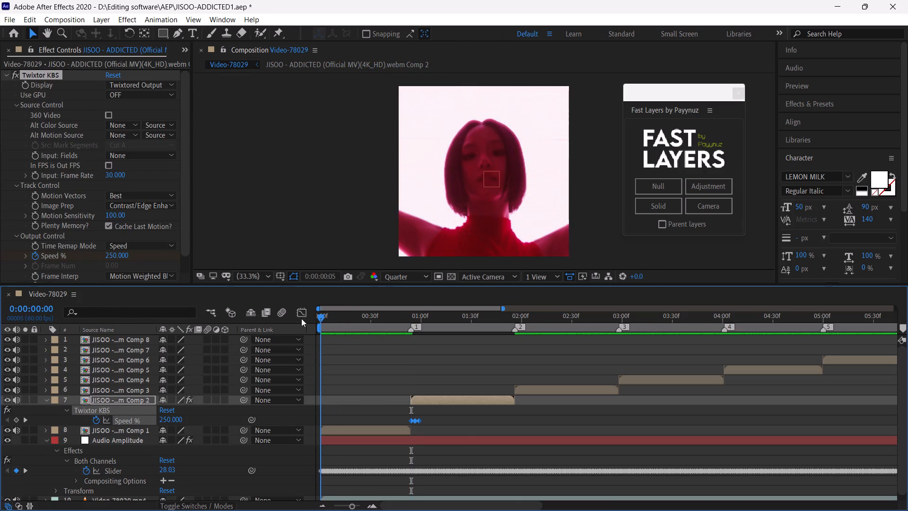
drag(301, 318, 274, 320)
key(space)
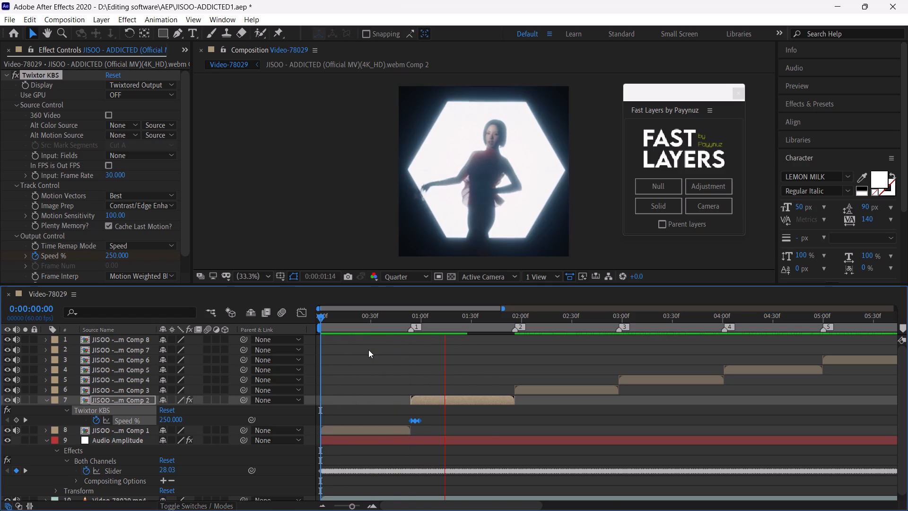
click(402, 321)
key(space)
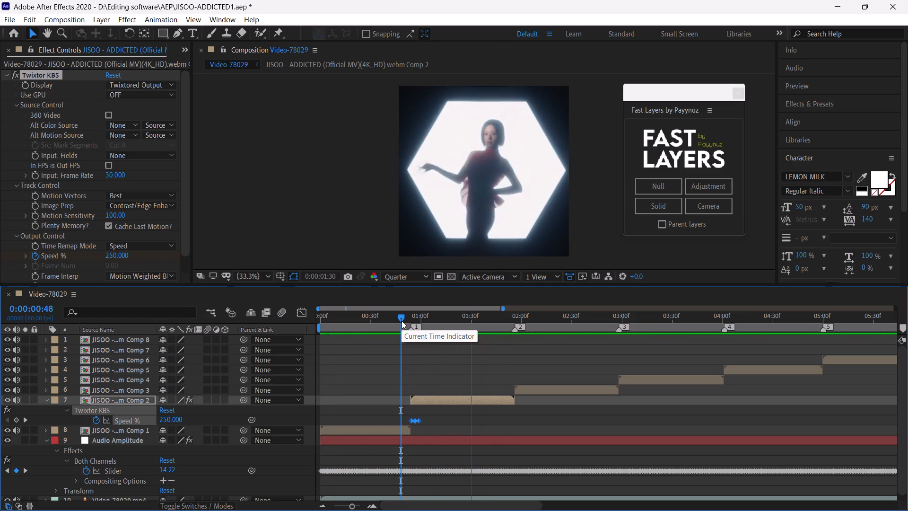
click(402, 321)
key(space)
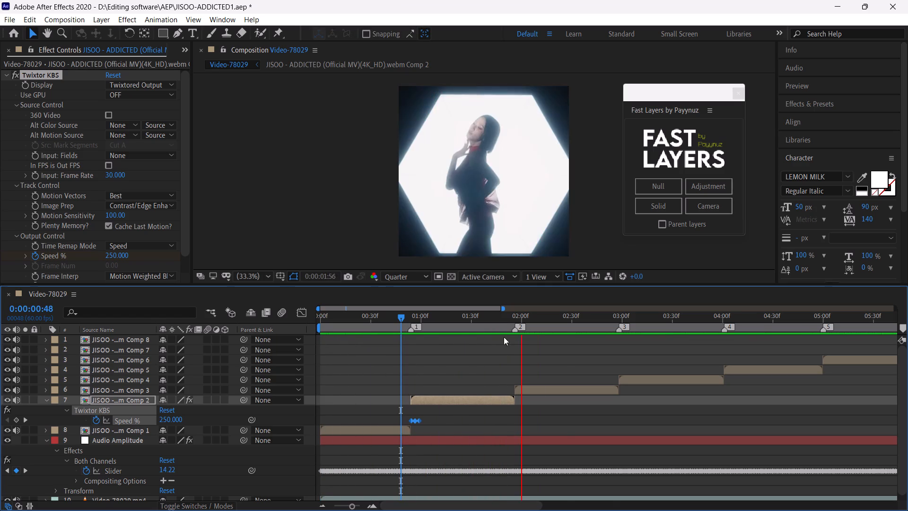
Scrub and play back the third clip from around 0:00:01:55, with the composition view fitted to the viewer.
click(559, 322)
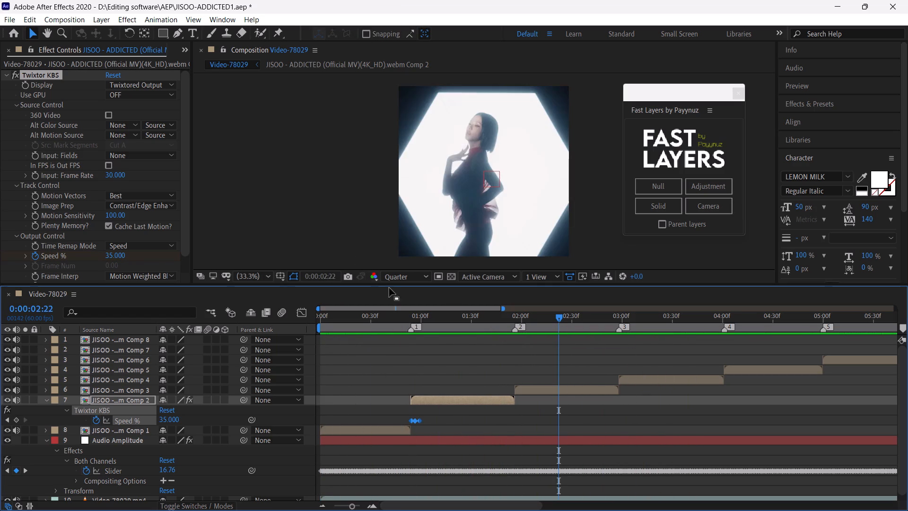
scroll(390, 214, up, 1)
scroll(395, 216, down, 2)
scroll(398, 217, up, 2)
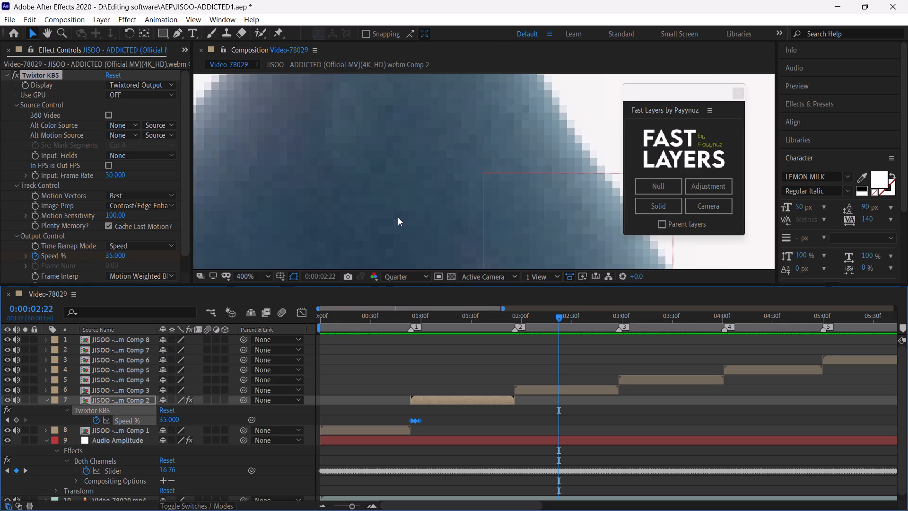
scroll(398, 217, up, 2)
click(260, 271)
click(262, 287)
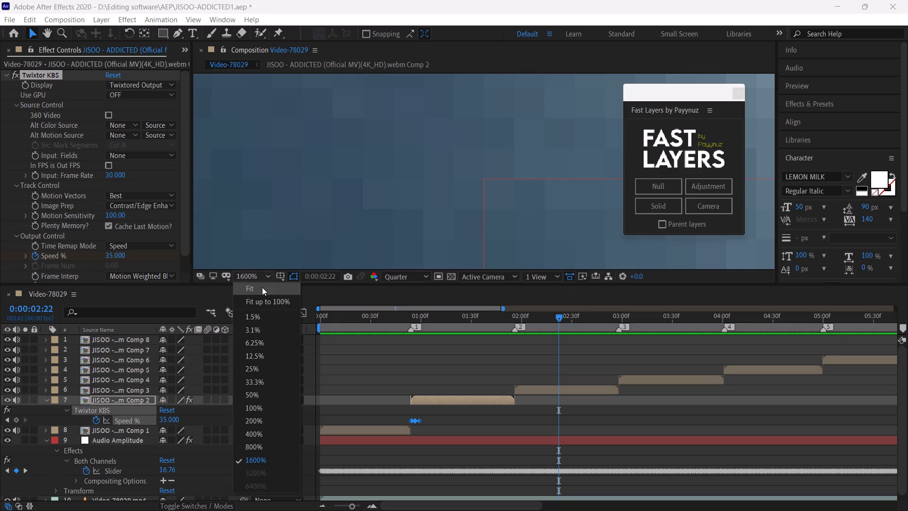
drag(579, 322, 576, 337)
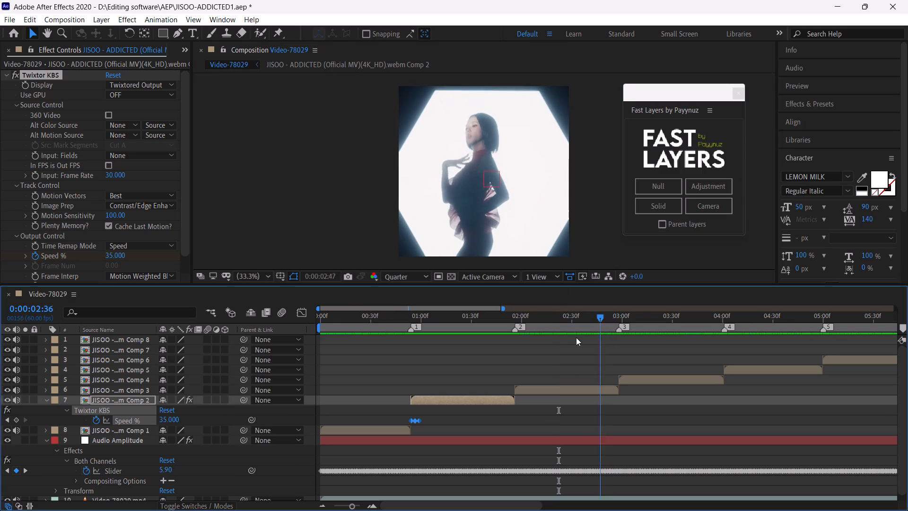
drag(576, 337, 510, 335)
key(space)
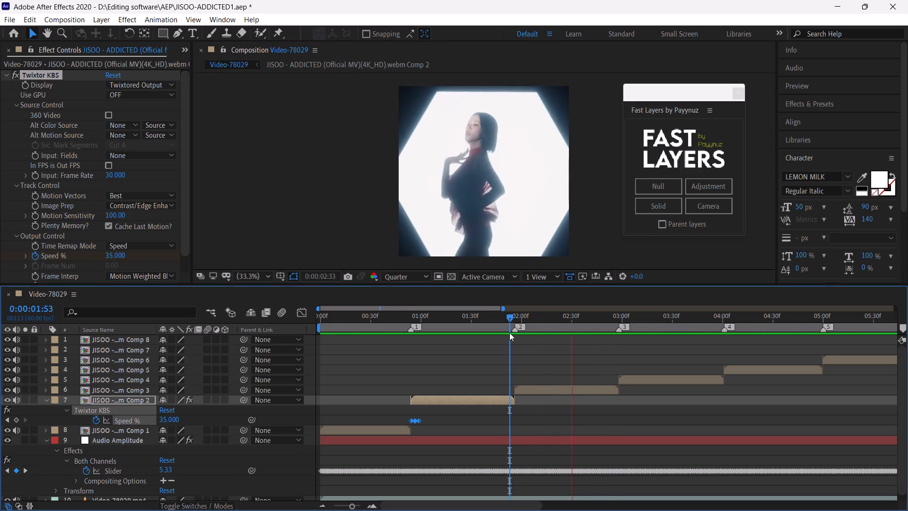
drag(512, 317, 515, 321)
key(space)
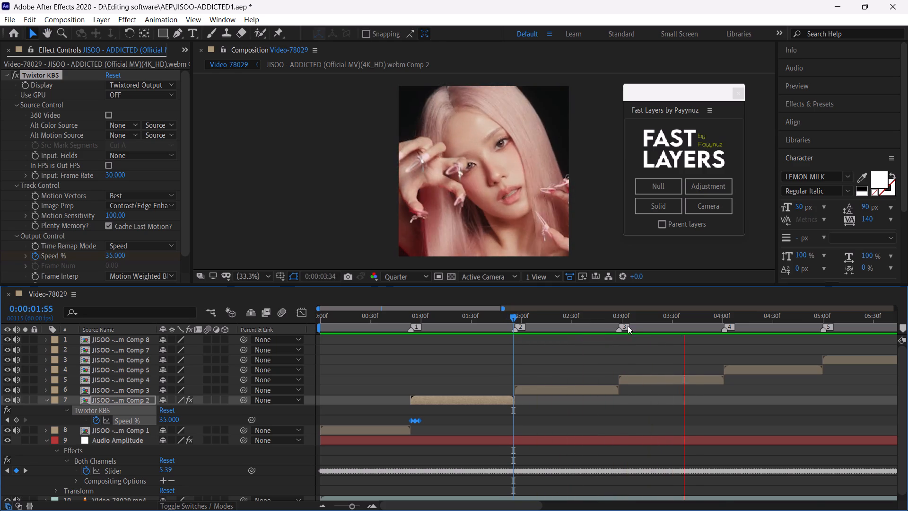
Save the project and copy the second clip's three Twixtor Speed % keyframes onto the fourth clip's precomp at its start, 0:00:02:58.
drag(611, 320, 619, 333)
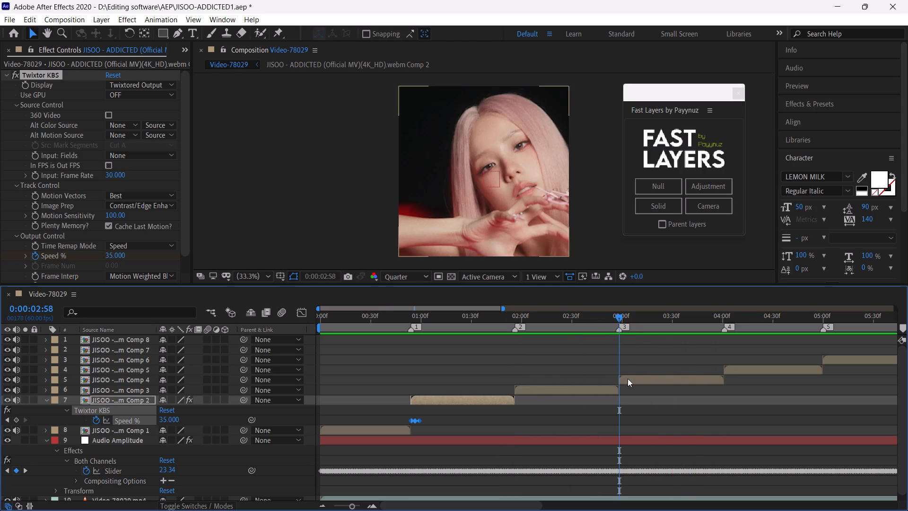
click(628, 379)
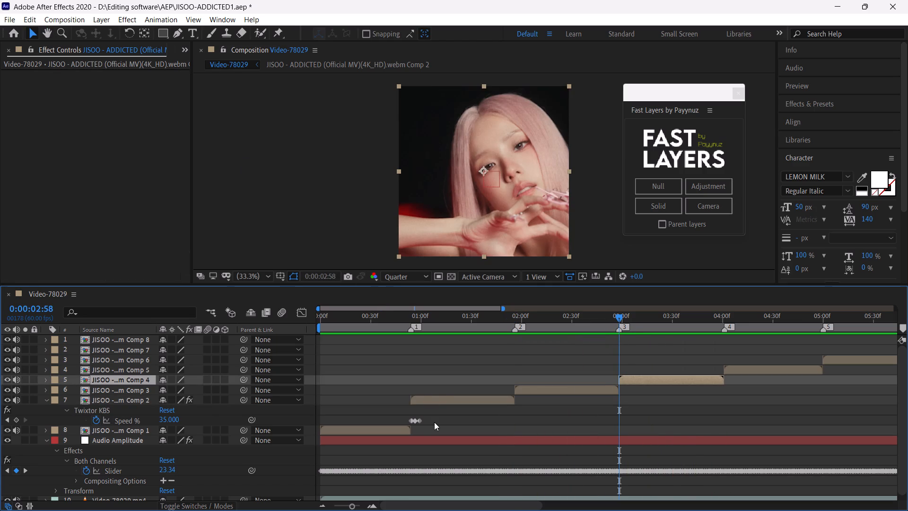
drag(435, 418, 397, 418)
click(436, 417)
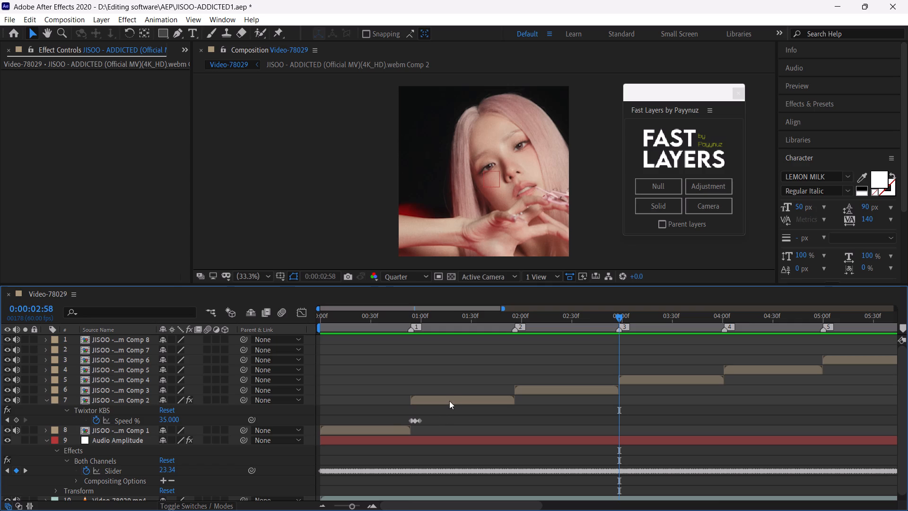
click(452, 396)
key(ctrl+s)
drag(441, 418, 434, 418)
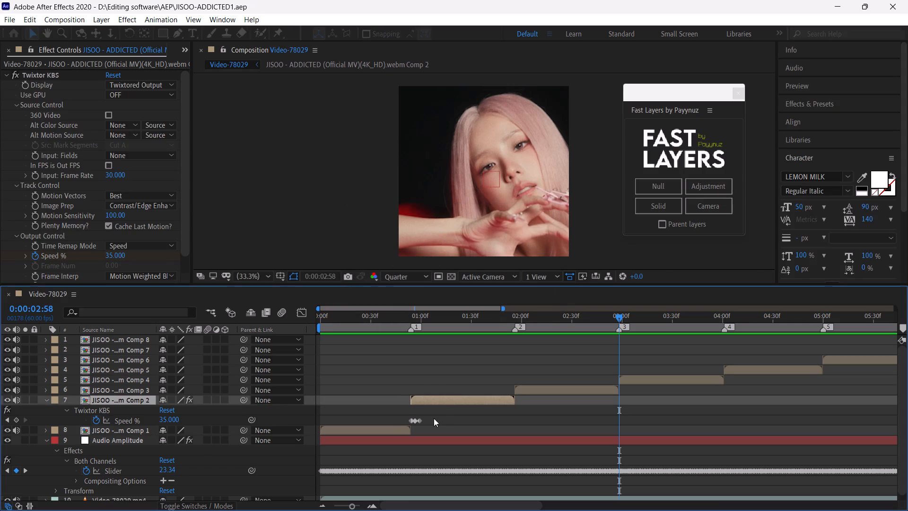
drag(434, 418, 400, 421)
key(ctrl+c)
click(626, 380)
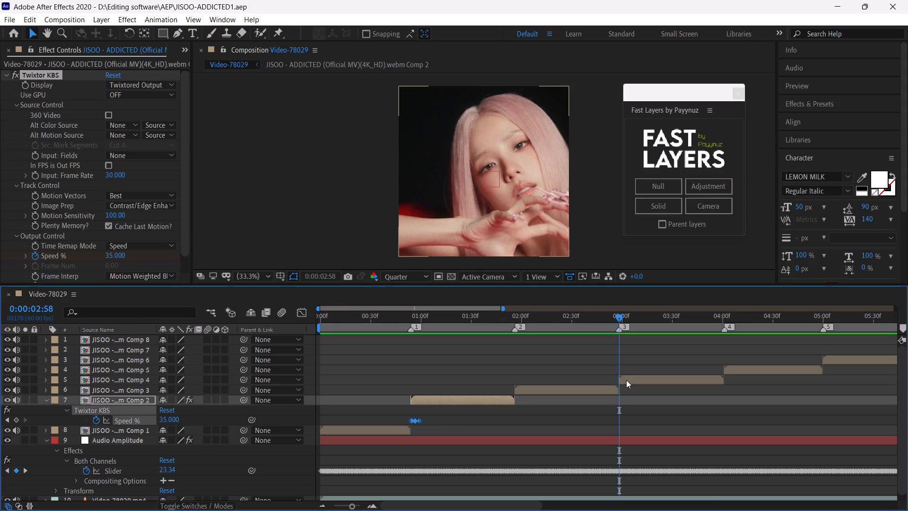
key(ctrl+v)
Play back the fourth clip repeatedly from 0:00:02:58 to examine its Twixtor speed ramp.
key(space)
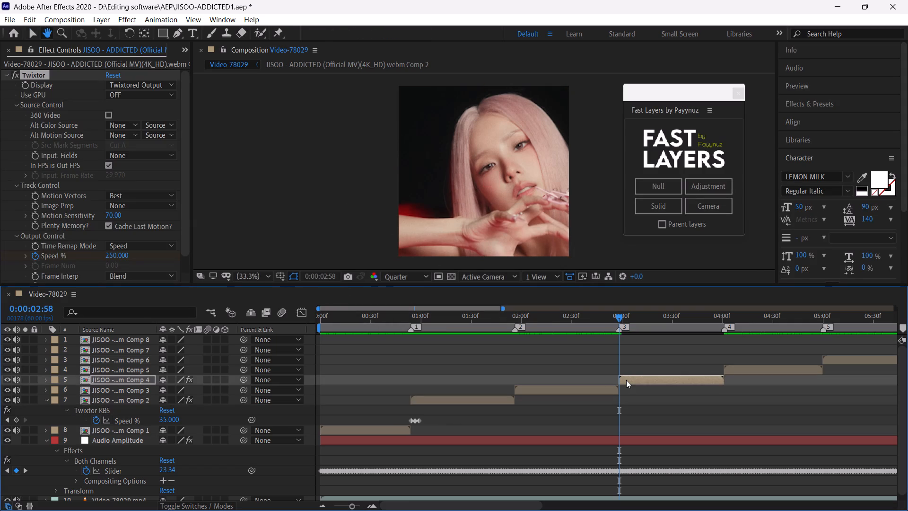
click(620, 318)
key(space)
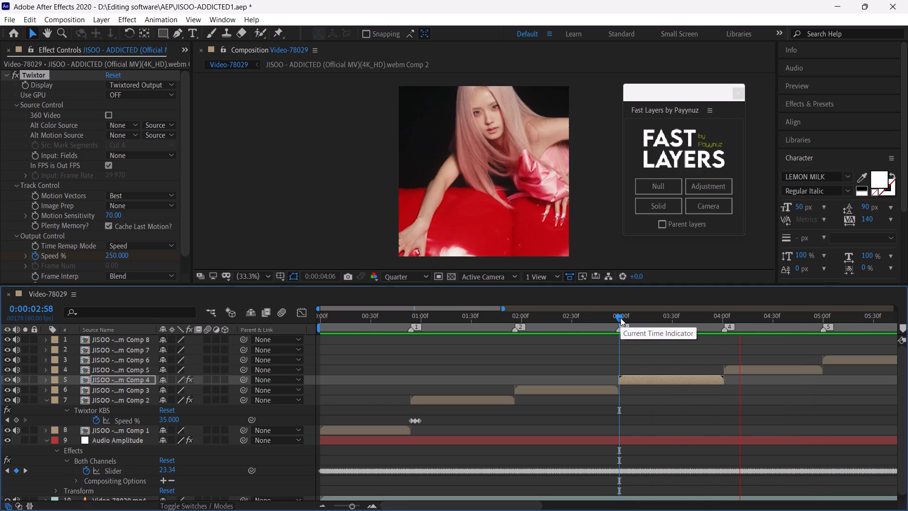
click(620, 318)
key(space)
click(620, 318)
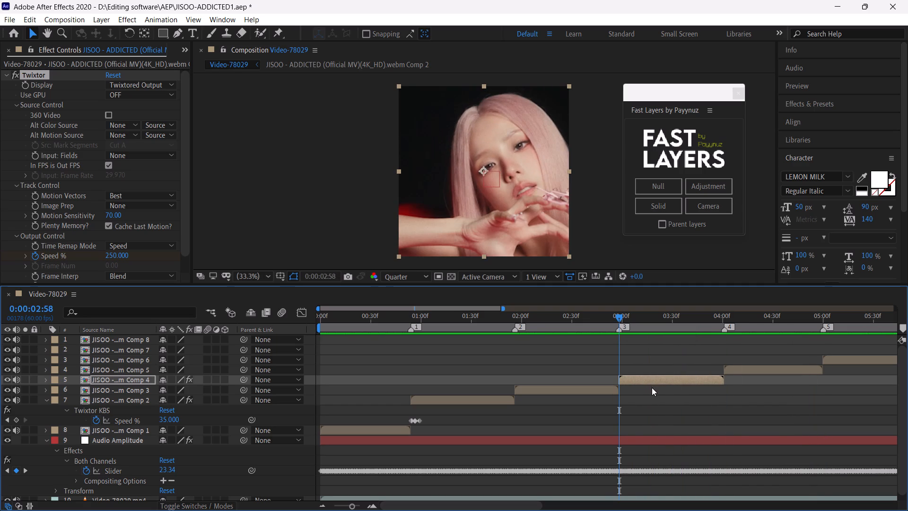
Turn on frame blending for the JISOO webm layer inside the fourth clip's precomp and preview the clip in Video-78029.
double_click(654, 383)
double_click(199, 339)
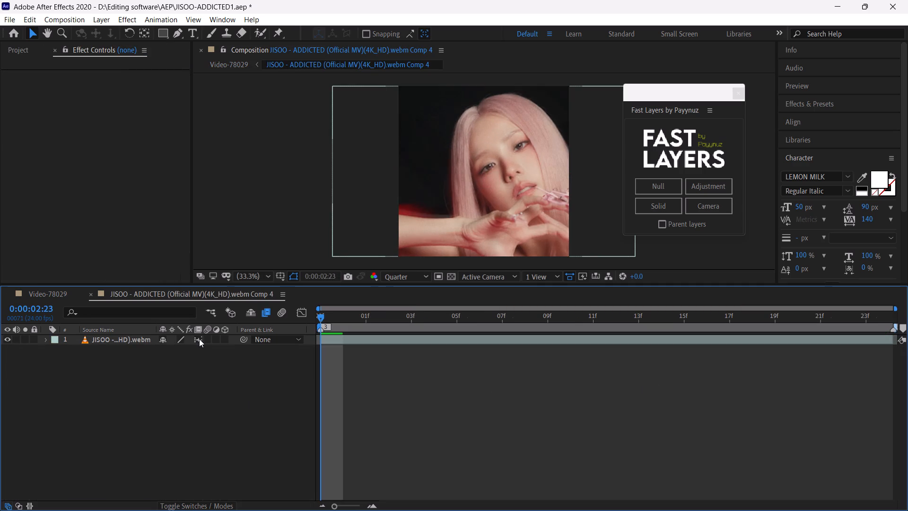
click(89, 291)
key(space)
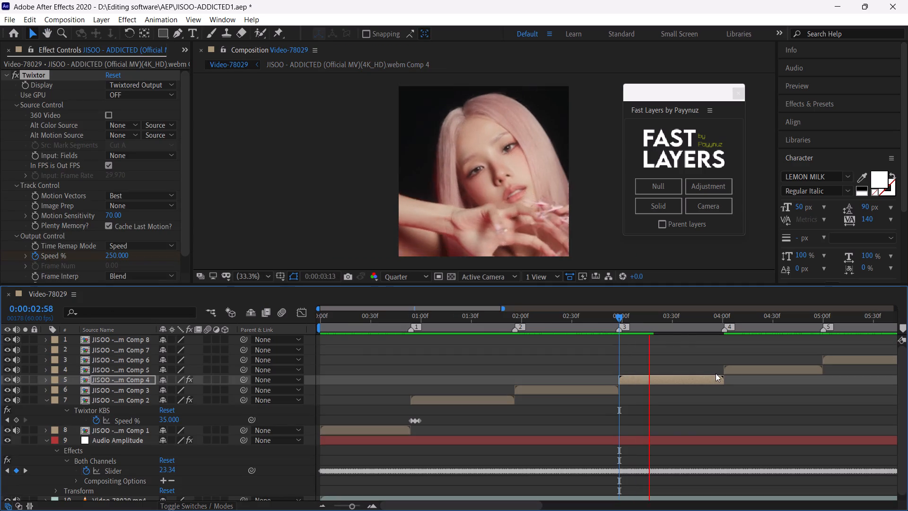
click(611, 324)
key(space)
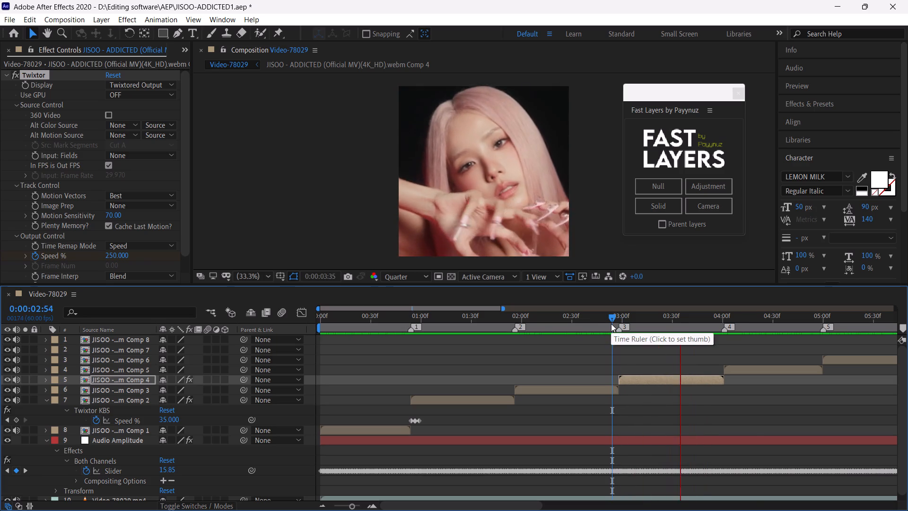
Paste the copied Twixtor Speed % keyframes onto the fifth clip's precomp at its start, 0:00:04:01.
drag(713, 320, 723, 334)
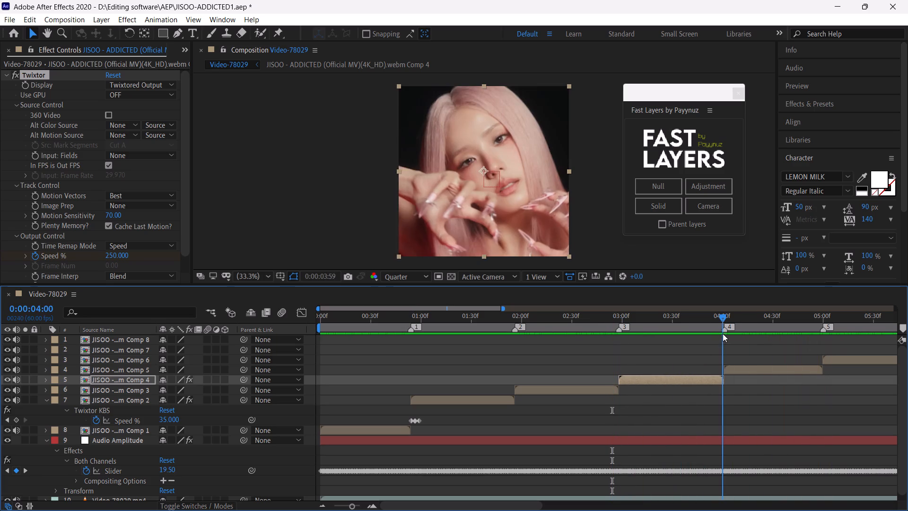
drag(723, 334, 725, 336)
click(736, 370)
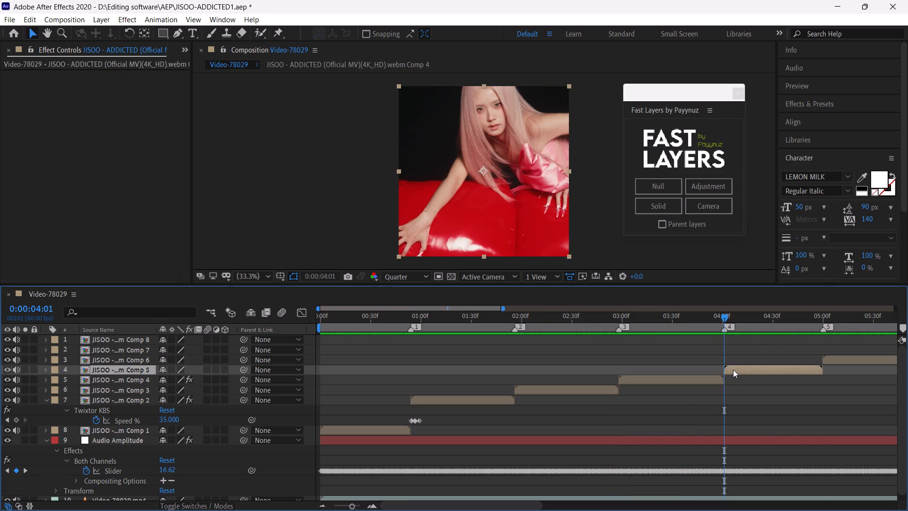
key(ctrl+v)
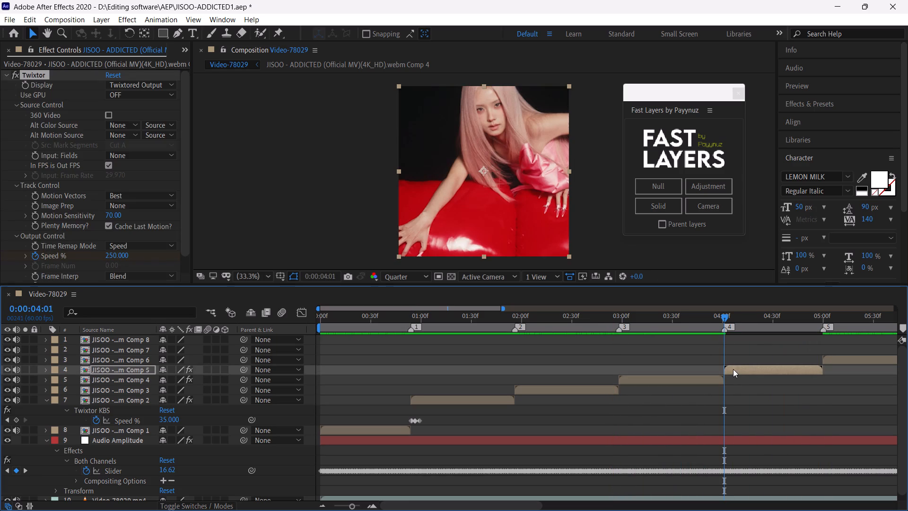
Turn on frame blending for the JISOO webm layer inside the fifth clip's precomp and preview the clip in Video-78029.
double_click(733, 369)
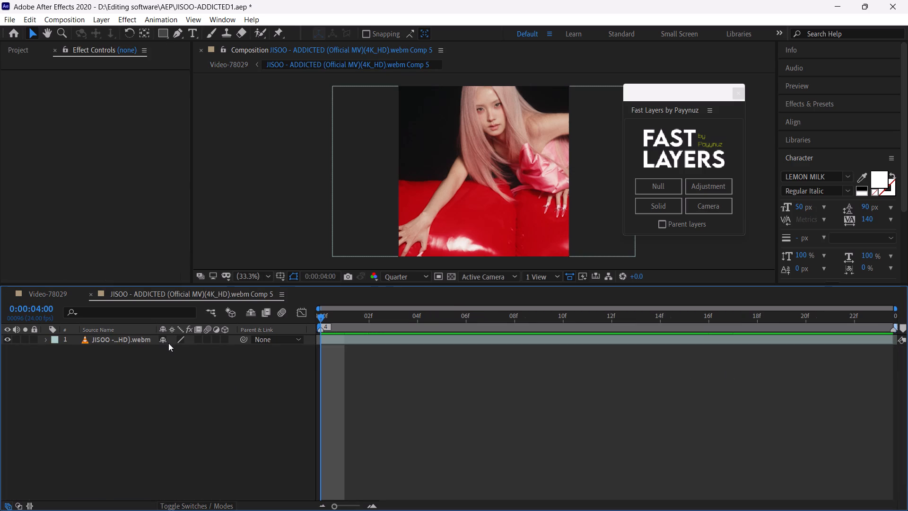
double_click(195, 341)
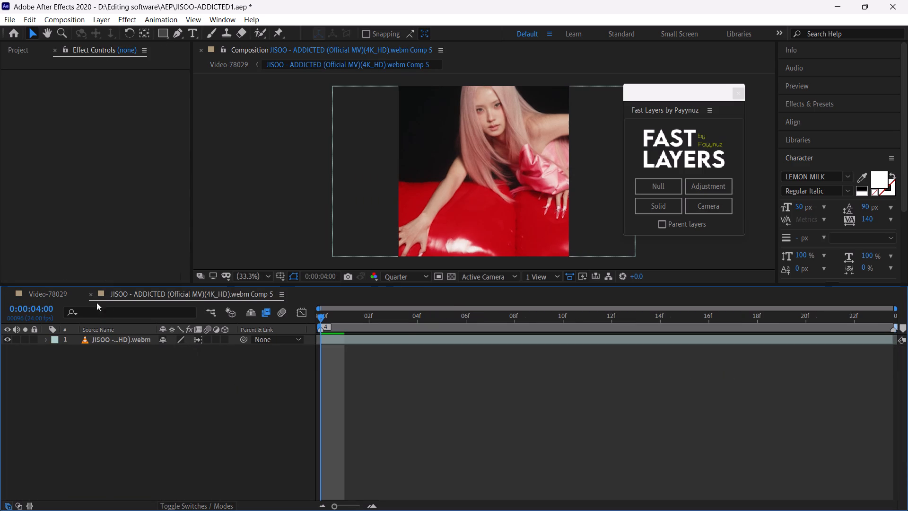
click(91, 292)
key(space)
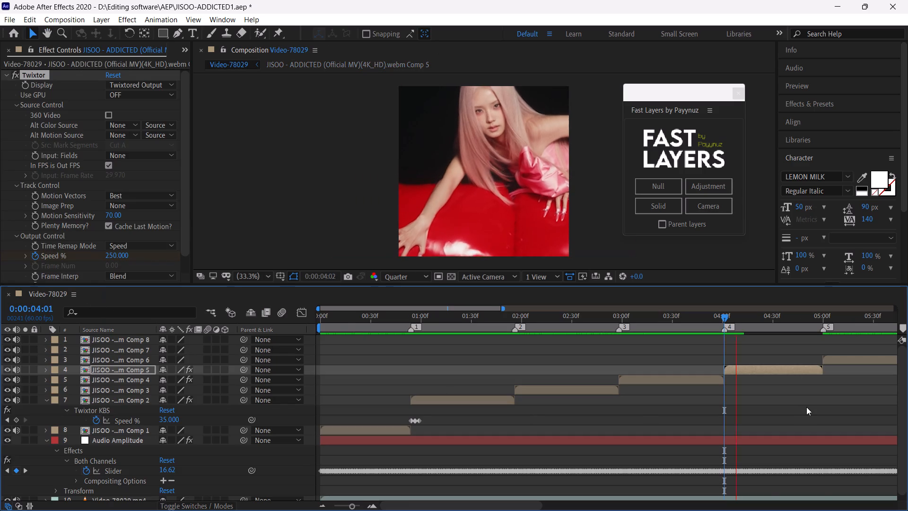
click(725, 314)
key(space)
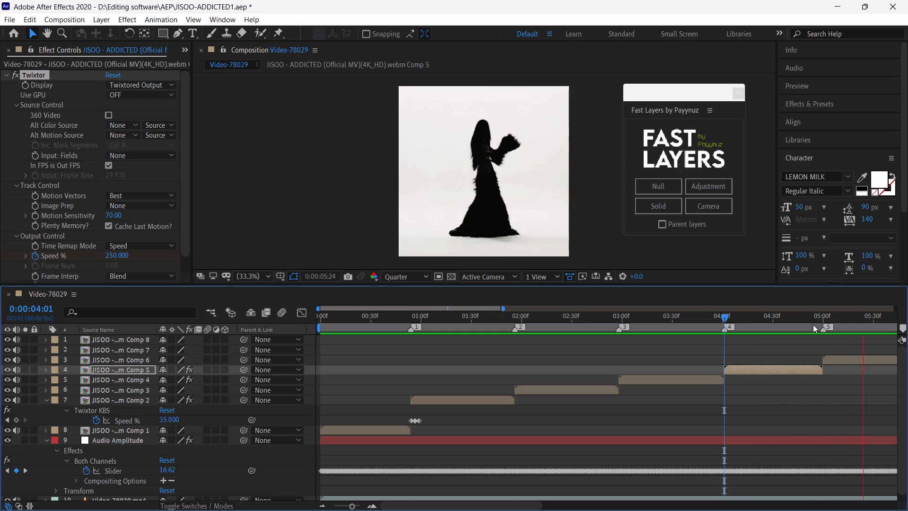
Paste the copied Twixtor Speed % keyframes onto the sixth clip's precomp at its start, 0:00:05:00.
drag(812, 324, 639, 388)
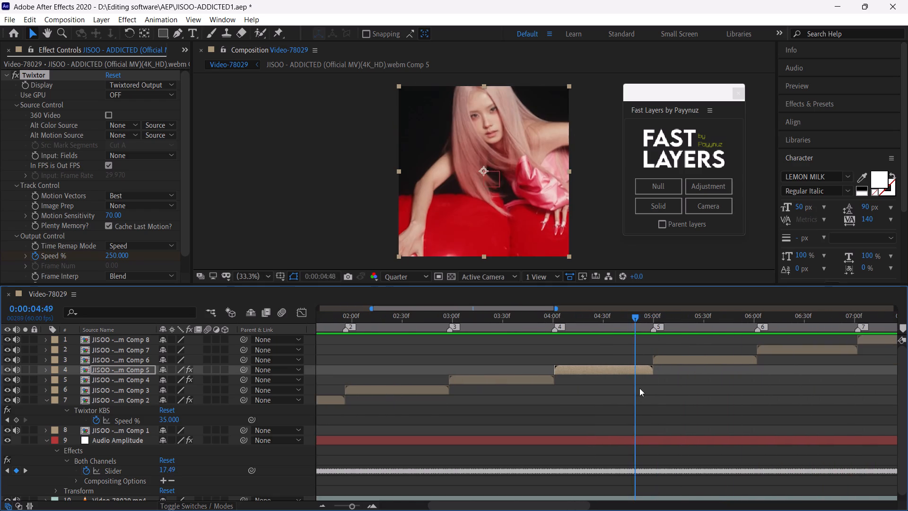
drag(639, 388, 654, 396)
click(668, 363)
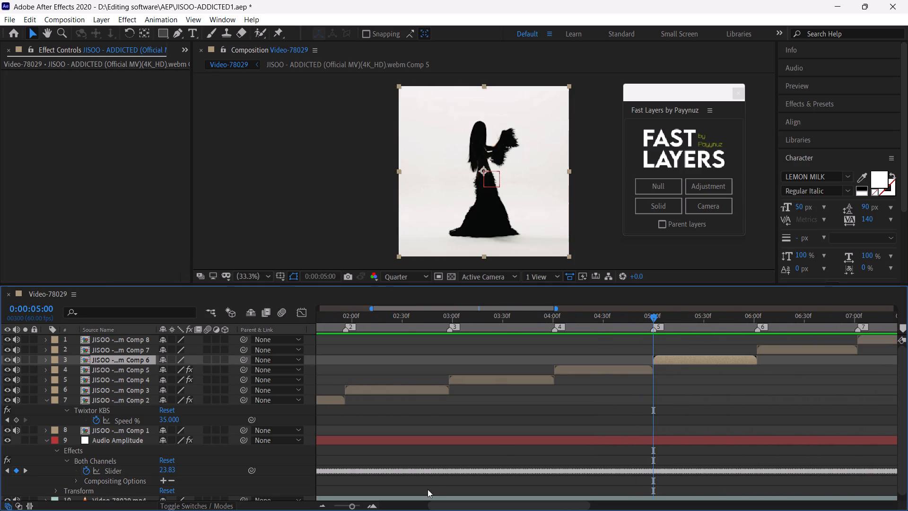
double_click(369, 504)
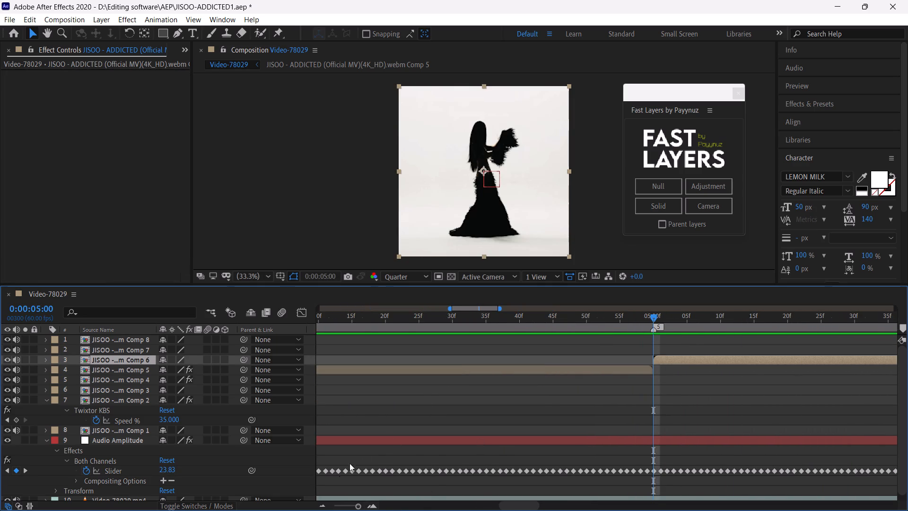
double_click(326, 505)
key(ctrl+v)
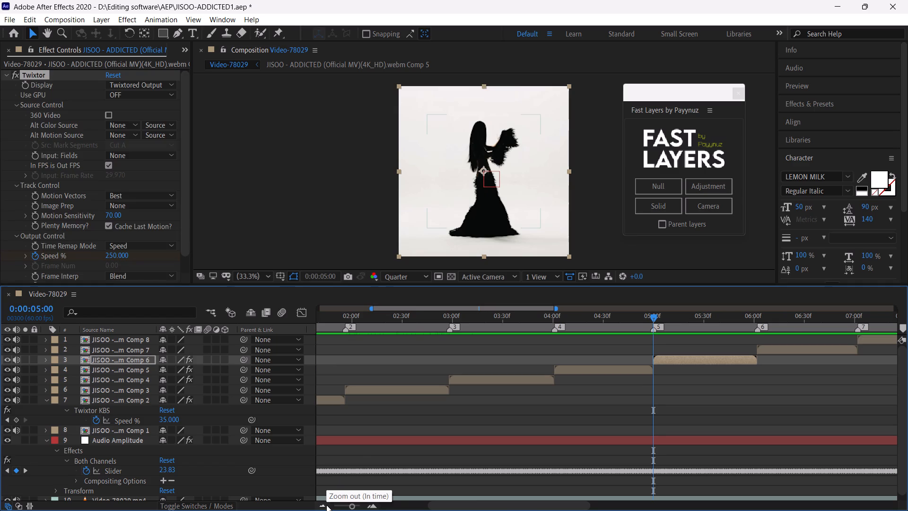
Play back the sixth clip repeatedly from 0:00:05:00 to examine its Twixtor speed ramp.
key(space)
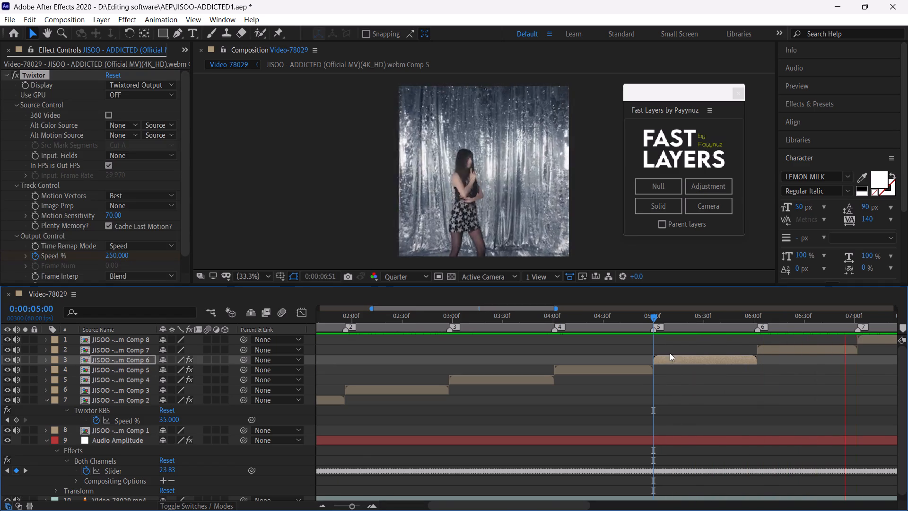
click(655, 319)
key(space)
click(655, 319)
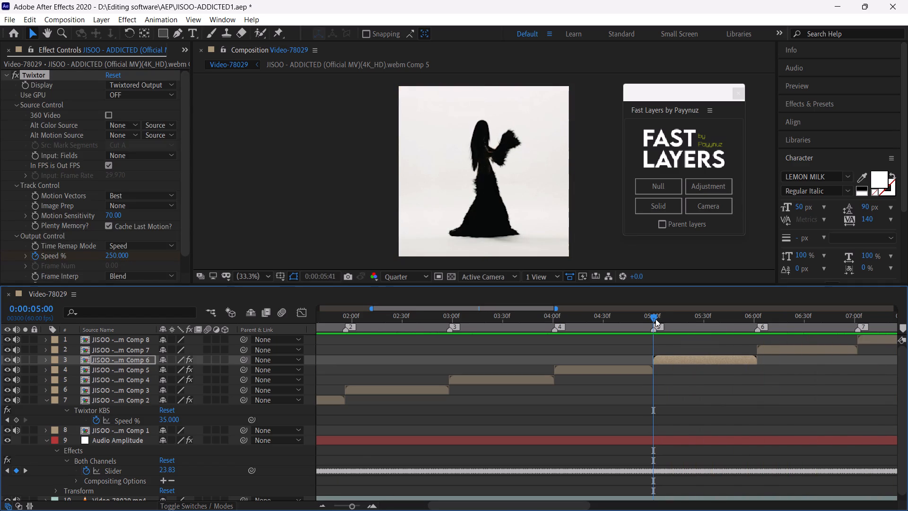
key(space)
click(655, 319)
key(space)
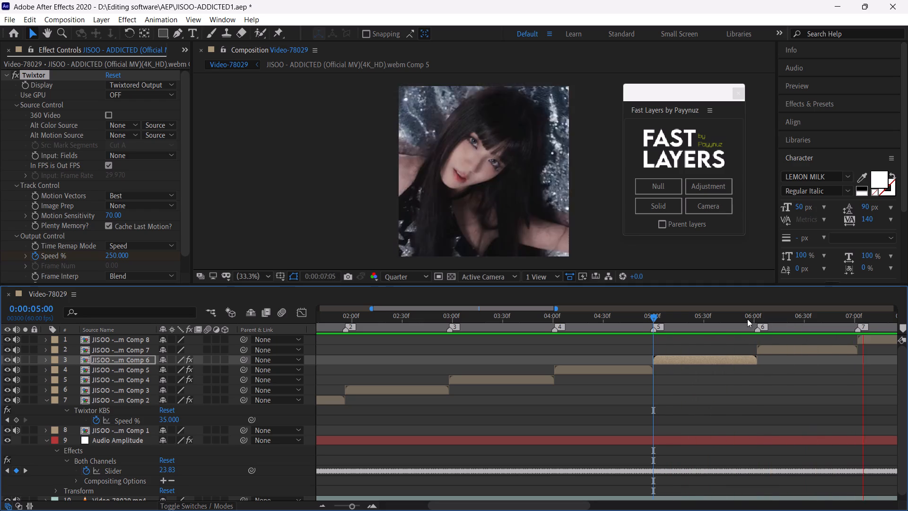
Paste the copied Twixtor Speed % keyframes onto the seventh clip's precomp at its start, 0:00:06:02, and preview it.
drag(747, 319, 757, 334)
click(761, 349)
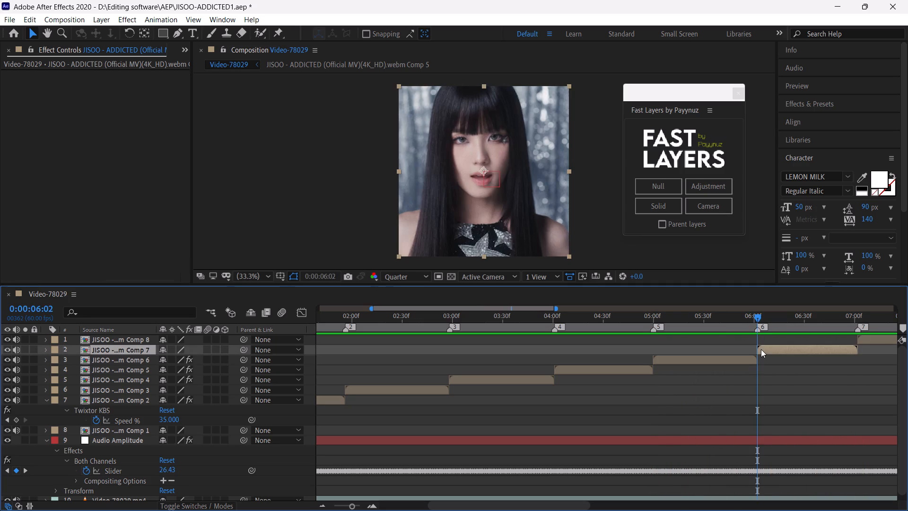
key(ctrl+v)
key(space)
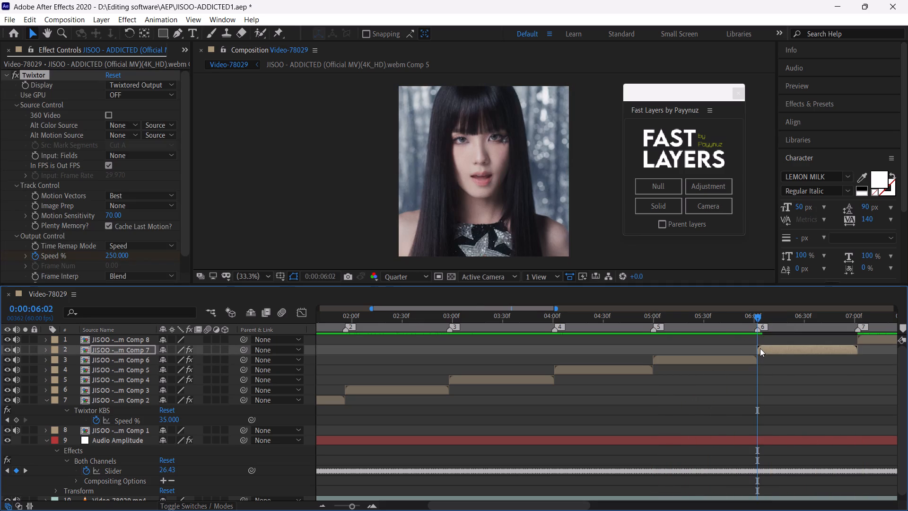
click(781, 318)
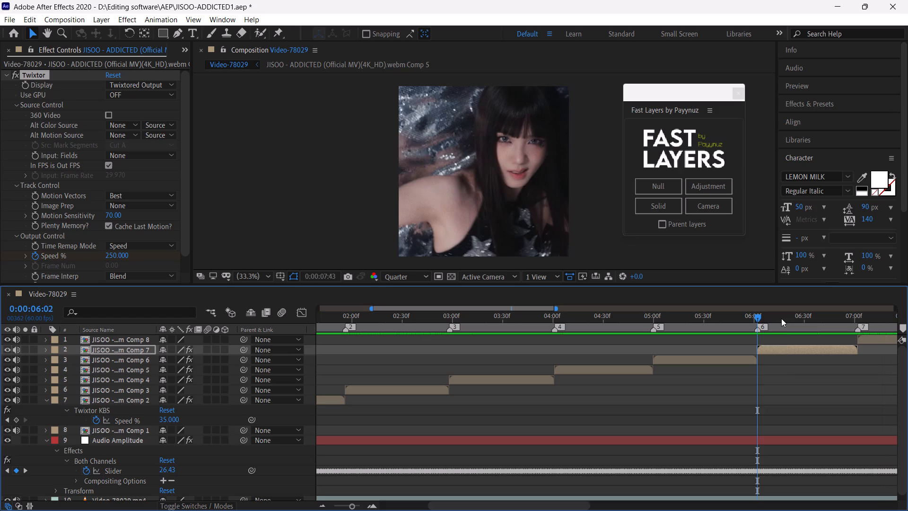
Turn on frame blending for the JISOO webm layer inside the seventh clip's precomp and preview the clip in Video-78029.
double_click(786, 349)
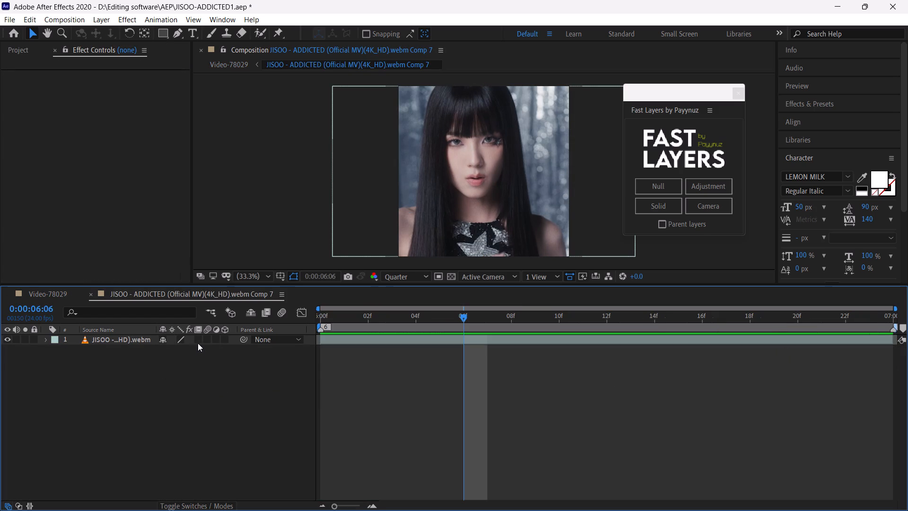
double_click(198, 343)
click(94, 293)
key(space)
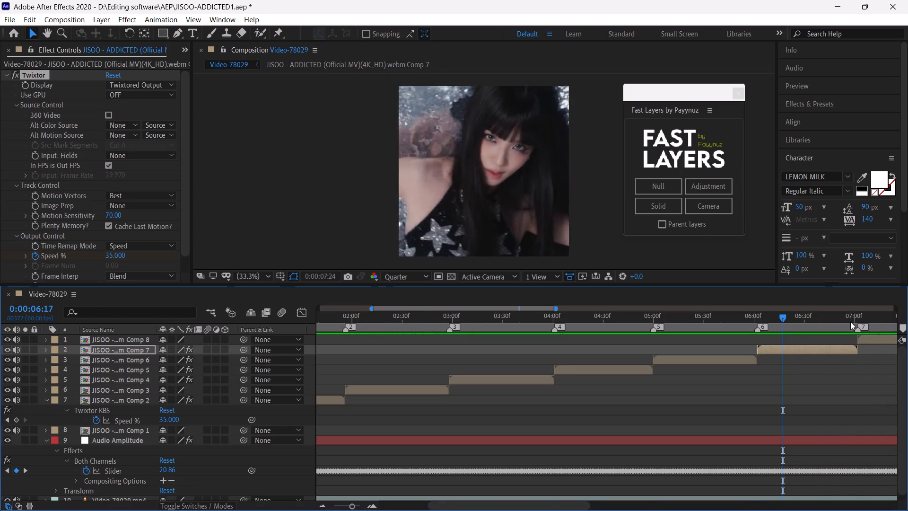
Paste the copied Twixtor Speed % keyframes onto the eighth clip's precomp at its start, 0:00:07:02, reveal them and preview the ramp.
drag(845, 320, 775, 385)
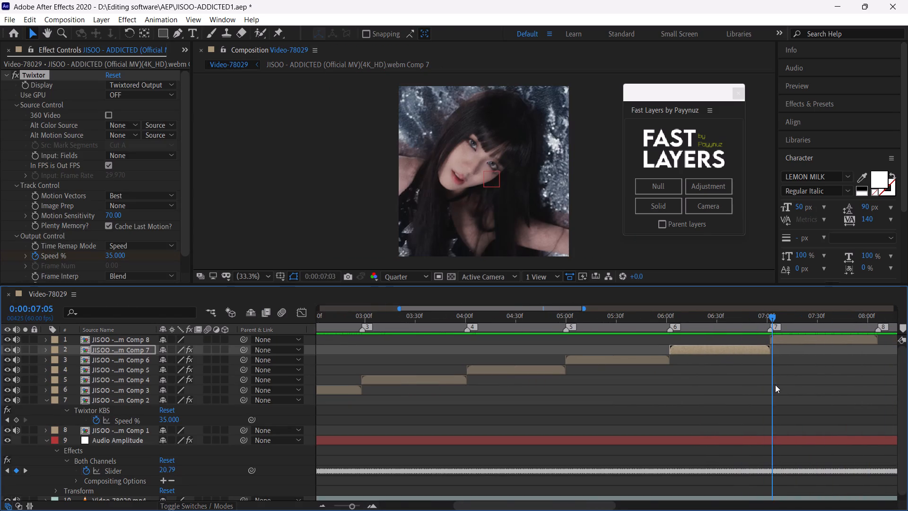
drag(775, 385, 770, 382)
click(781, 339)
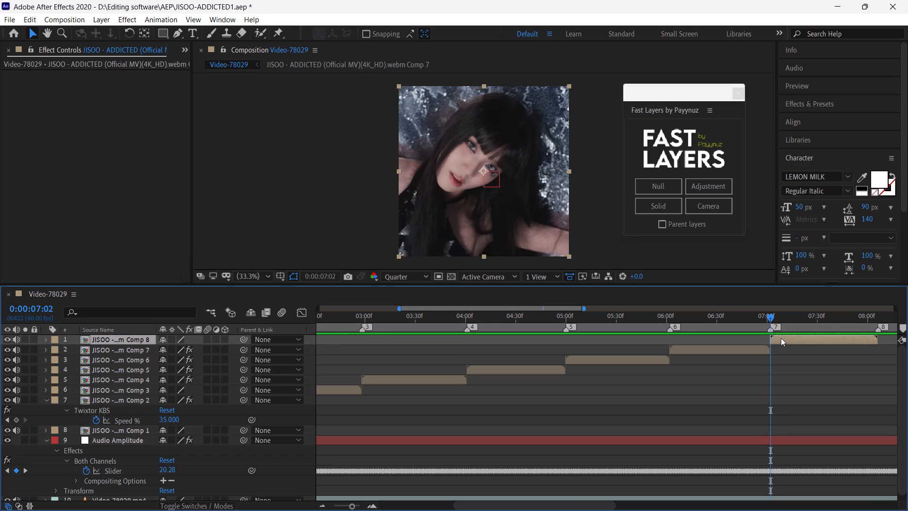
key(ctrl+v)
key(u)
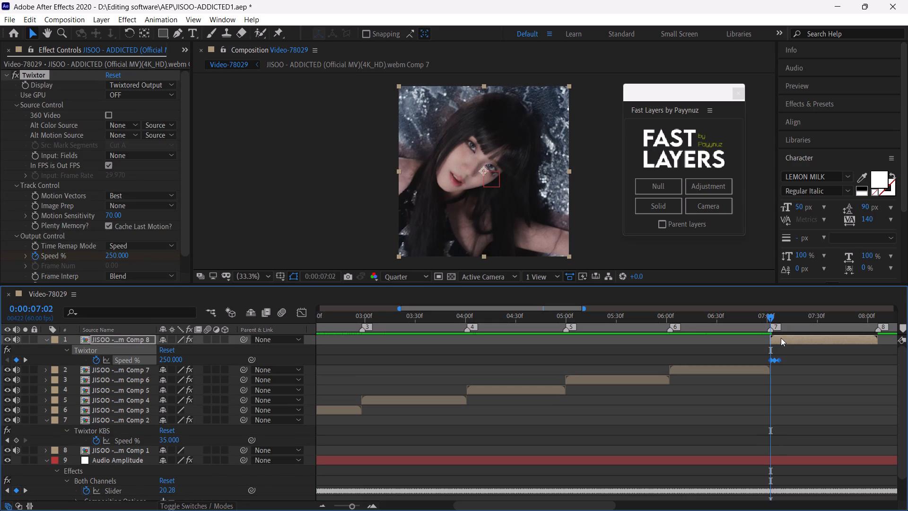
key(space)
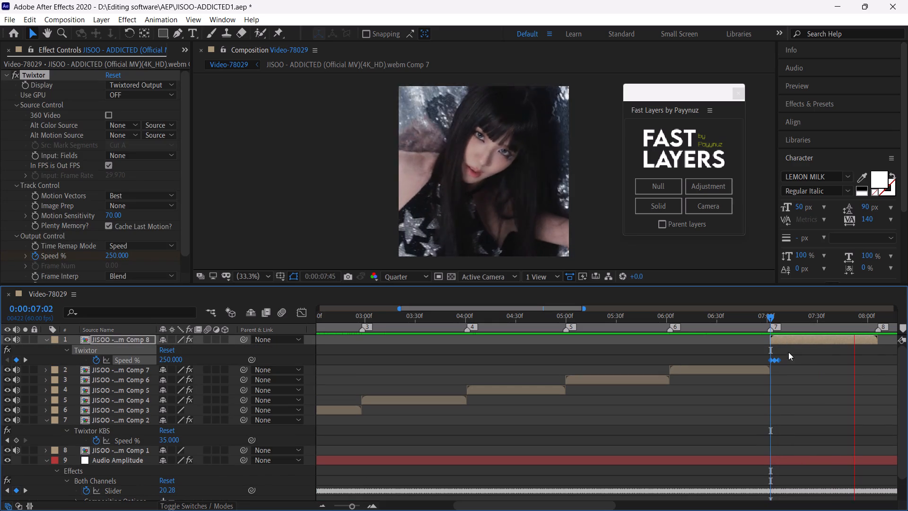
click(771, 317)
key(space)
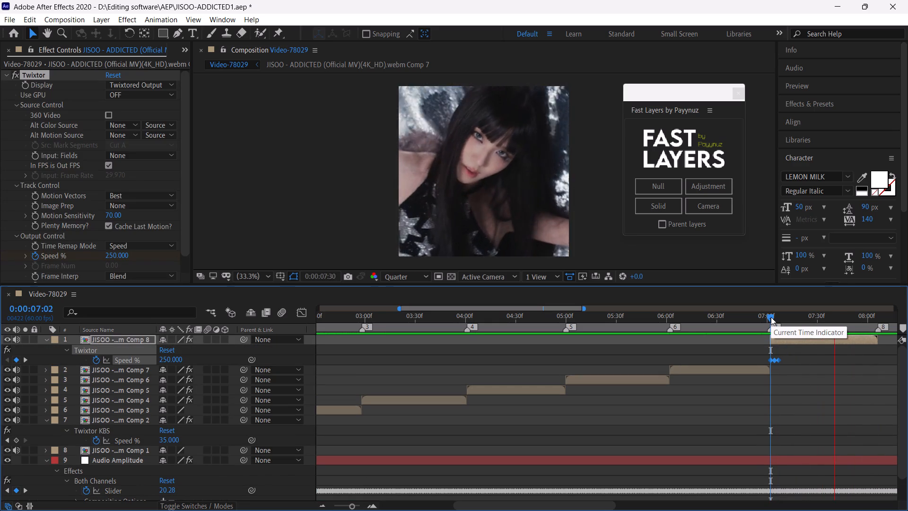
click(771, 317)
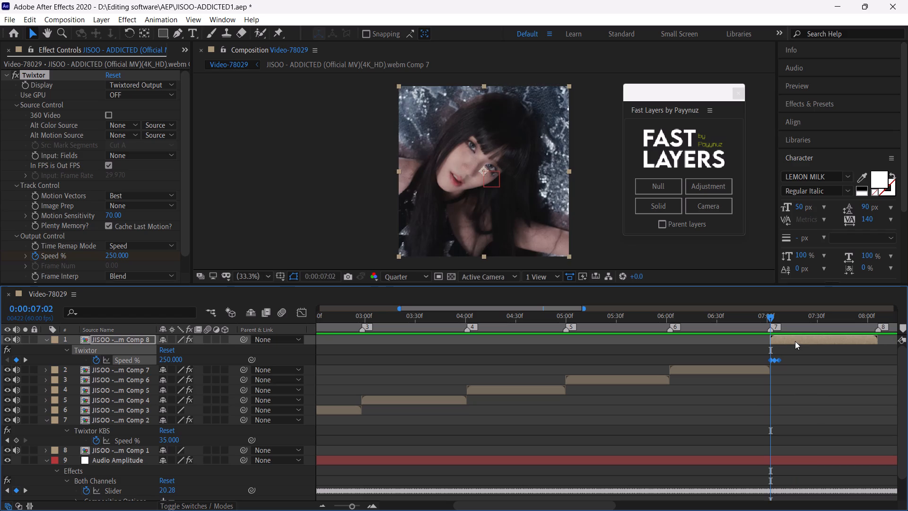
Turn on frame blending for the JISOO webm layer inside the eighth clip's precomp, return to Video-78029 and save the project.
double_click(795, 341)
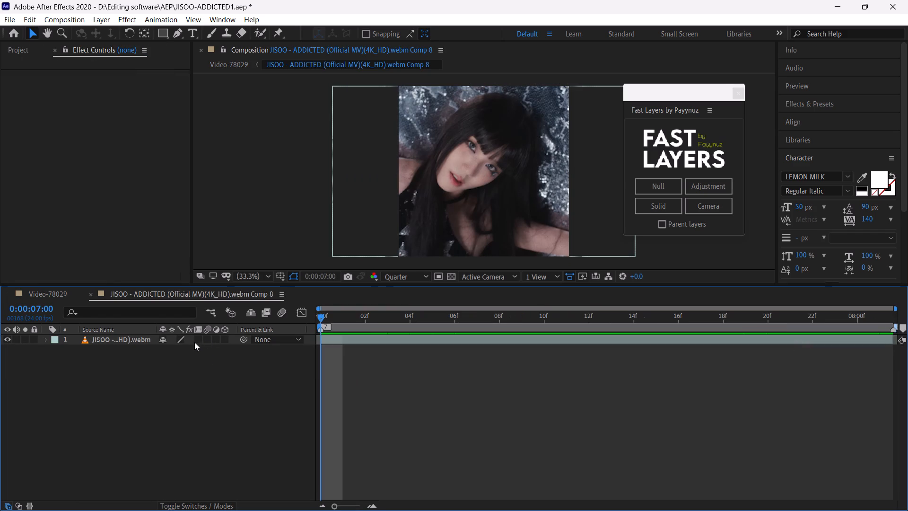
double_click(194, 342)
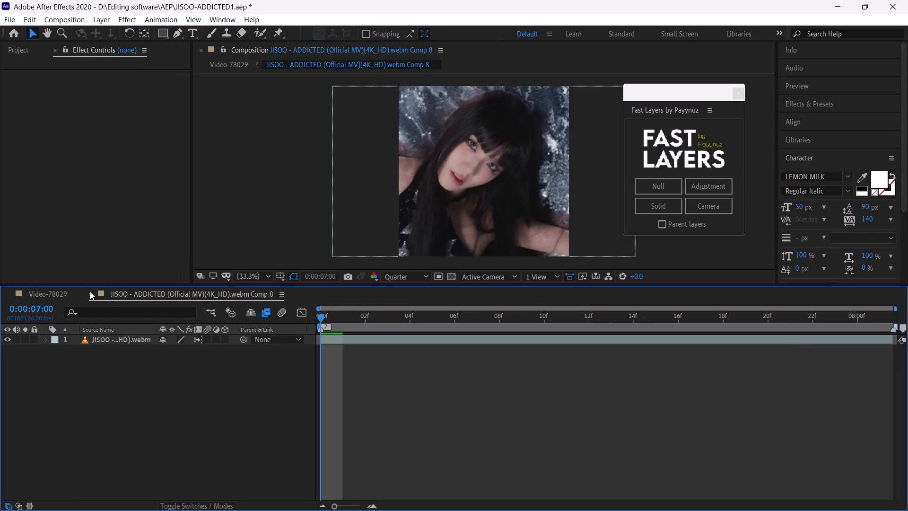
click(90, 291)
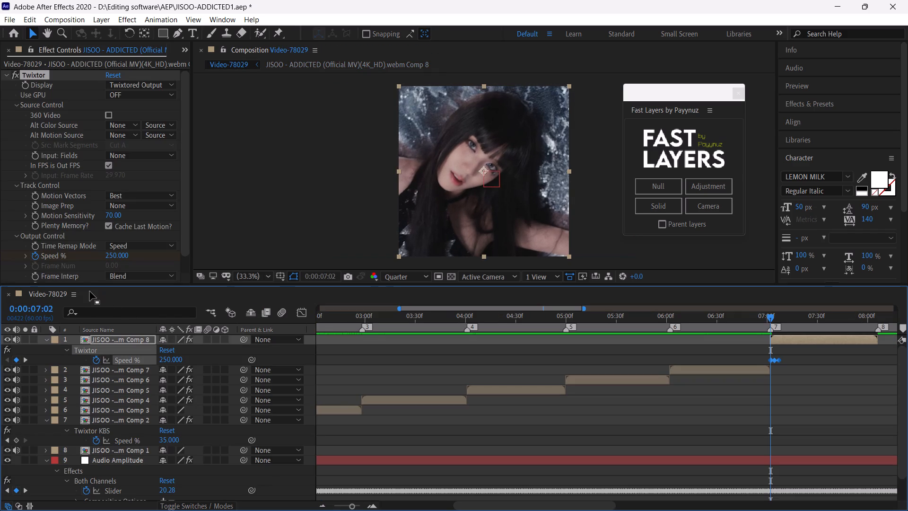
key(ctrl+s)
Play back the whole Video-78029 edit from 0:00:00:00 to review all eight speed-ramped clips.
drag(347, 508, 328, 507)
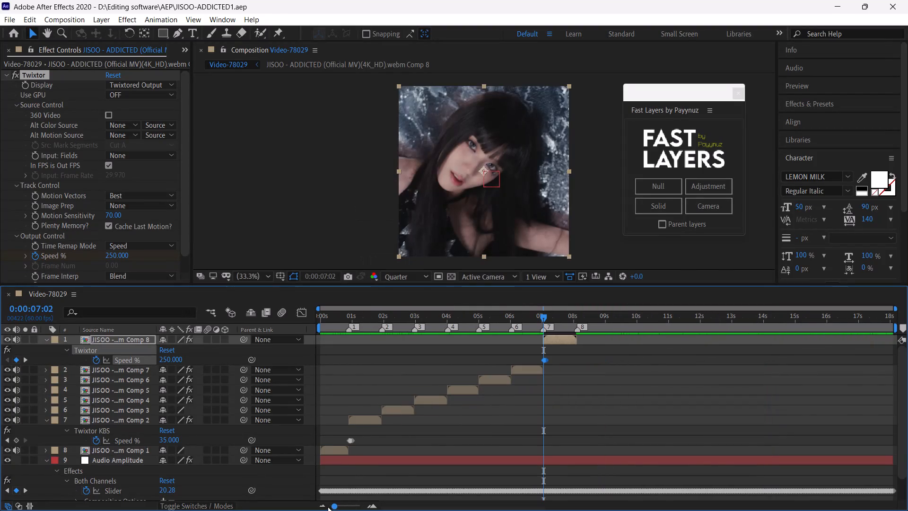
drag(328, 507, 326, 507)
drag(336, 320, 288, 325)
key(space)
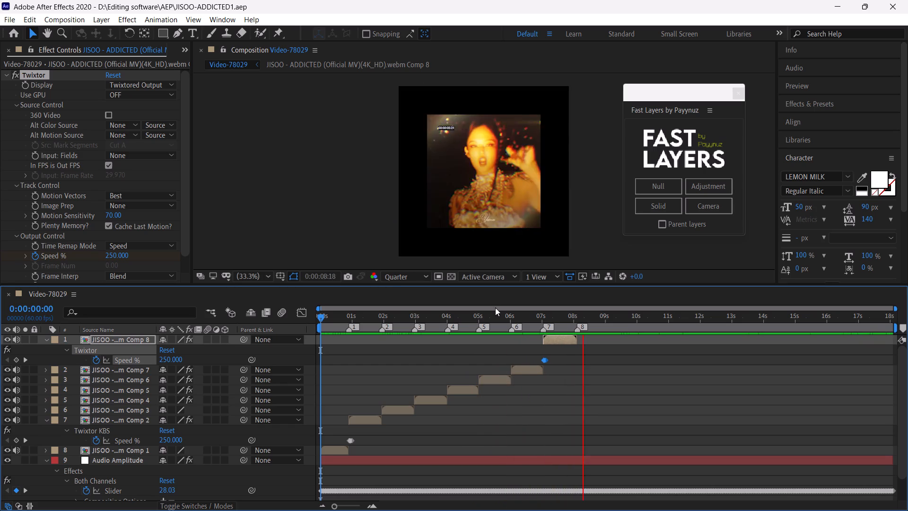
drag(340, 318, 297, 320)
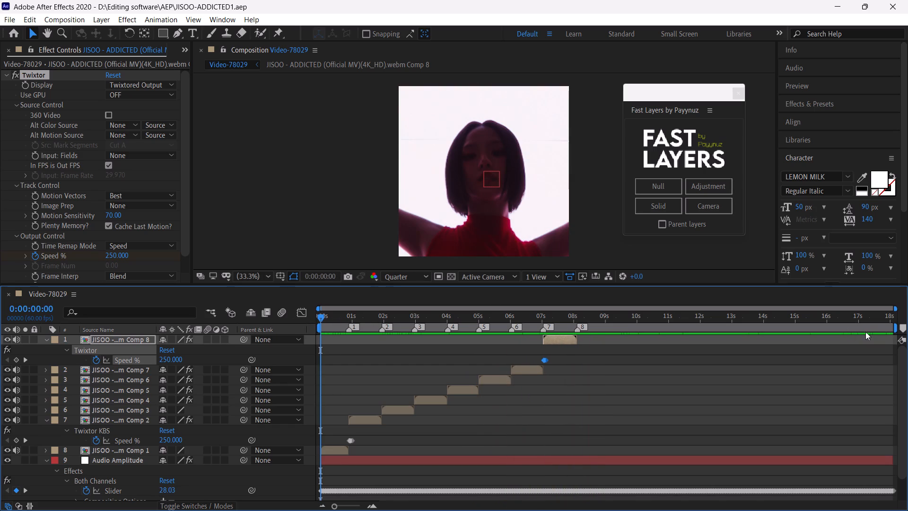
Collapse the expanded keyframe properties of all layers in Video-78029 and save the project.
click(701, 360)
key(u)
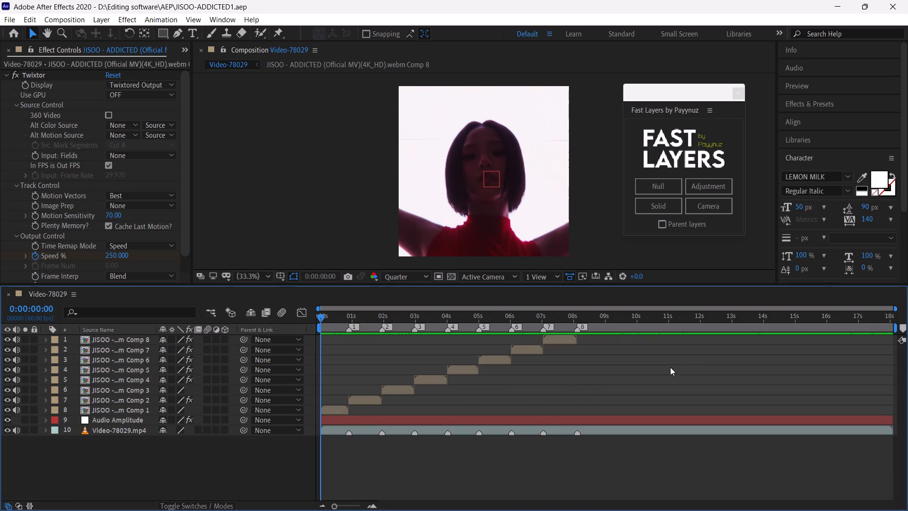
click(670, 367)
key(ctrl+s)
Shorten the work area of Video-78029 so it ends just past marker 8, at about 8.5 seconds.
drag(895, 327, 600, 361)
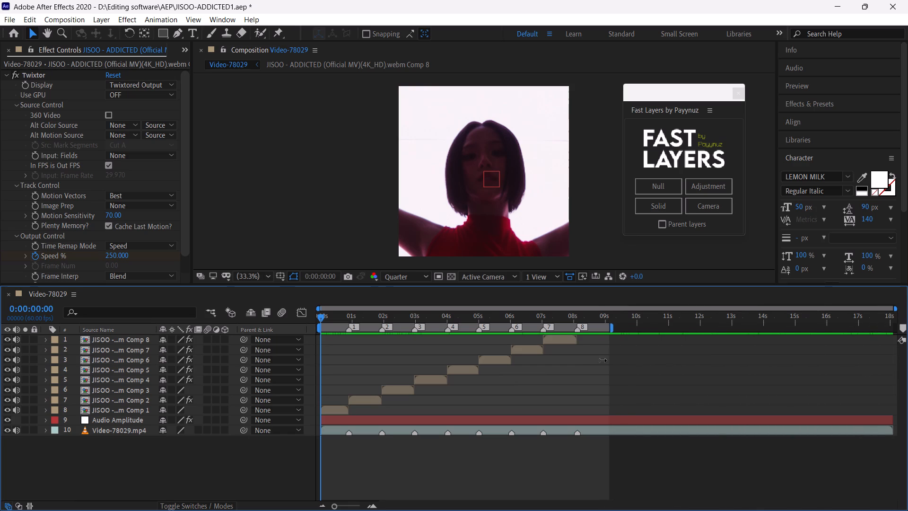
drag(600, 361, 591, 359)
Hide the picture of the Video-78029.mp4 reference layer, keeping its audio on, and save the project.
click(580, 317)
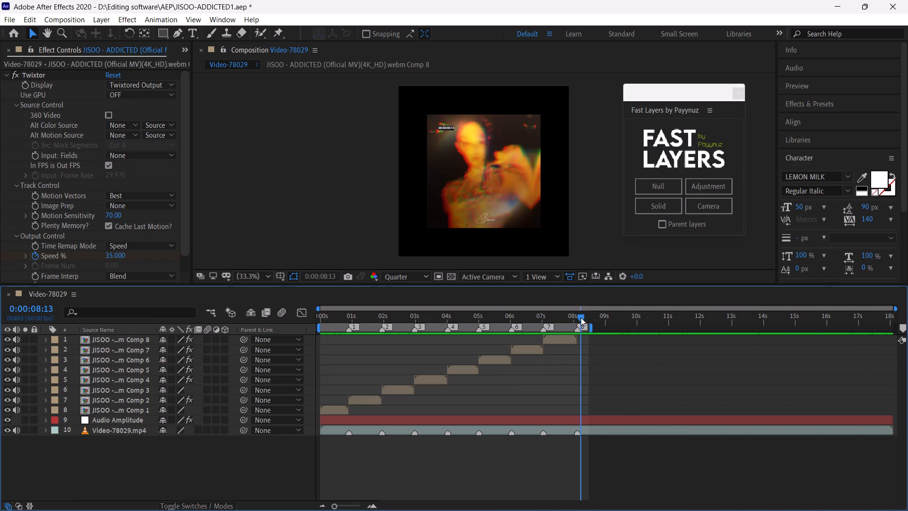
click(371, 432)
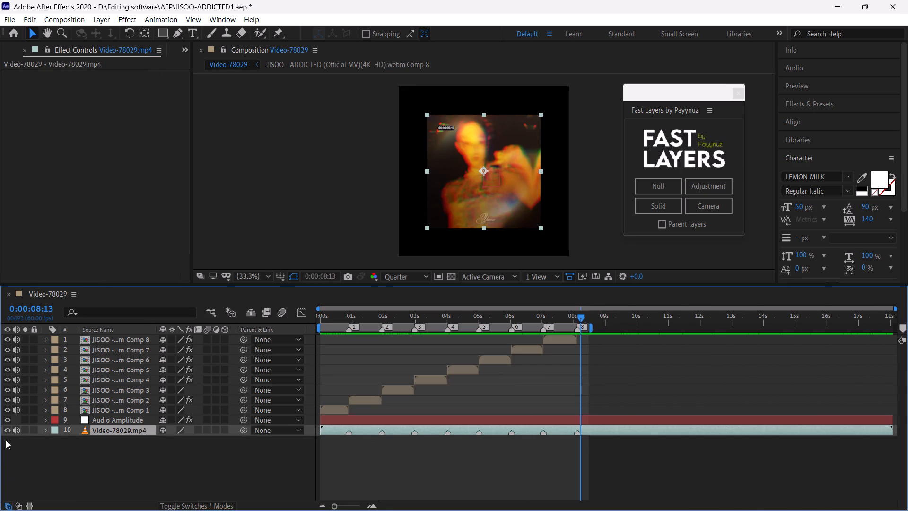
click(5, 432)
click(428, 472)
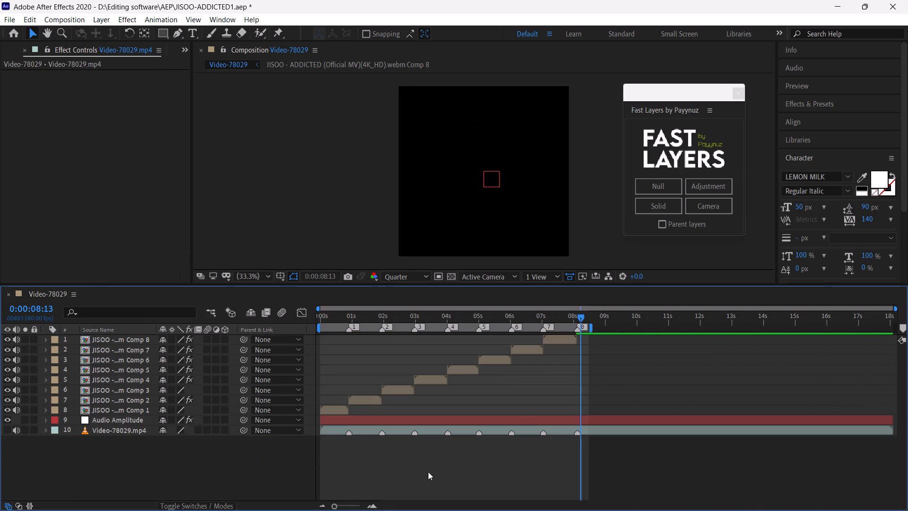
key(ctrl+s)
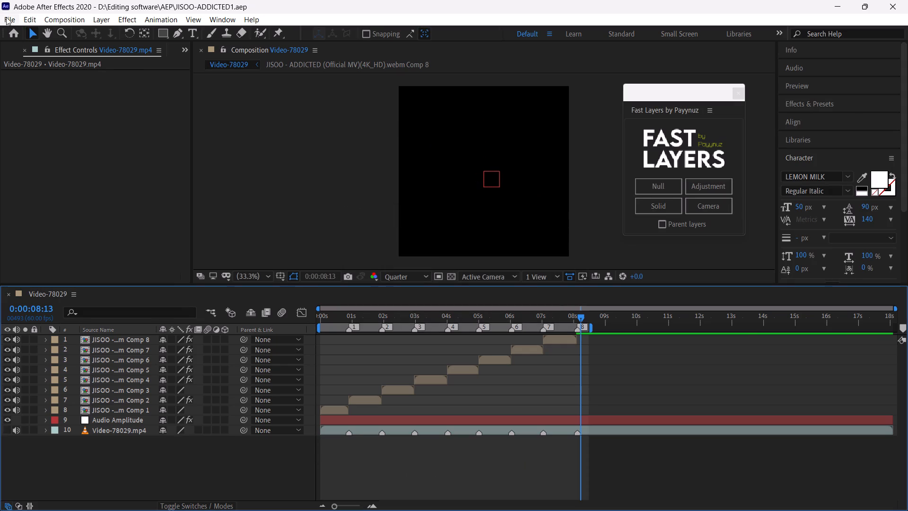
Add the Video-78029 composition to the Render Queue.
click(6, 17)
click(51, 195)
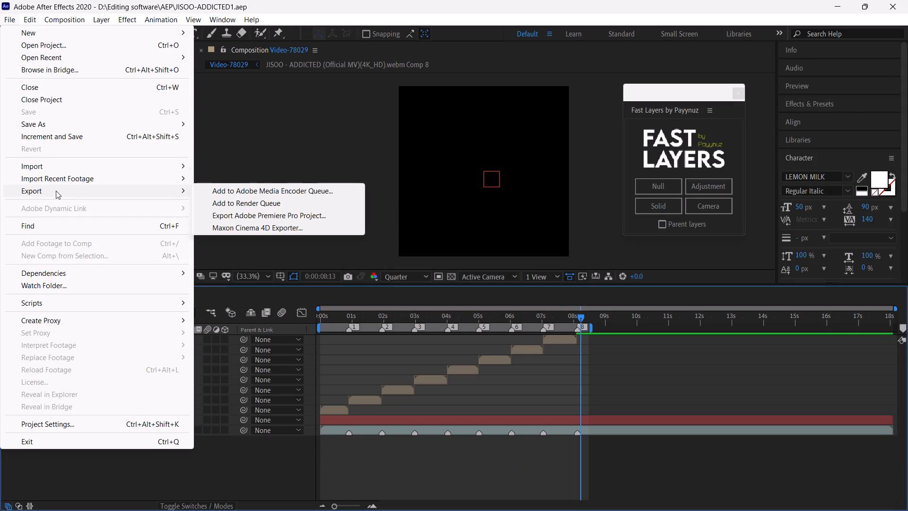
click(267, 200)
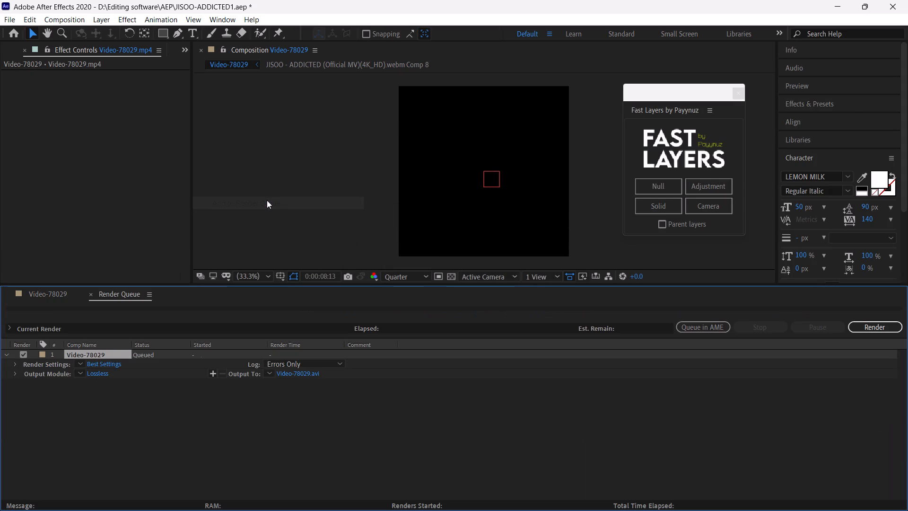
Set the render output to an AVI file named JISOO - ADDICTED1 in the jisoo folder inside Kuro.
click(298, 370)
click(298, 372)
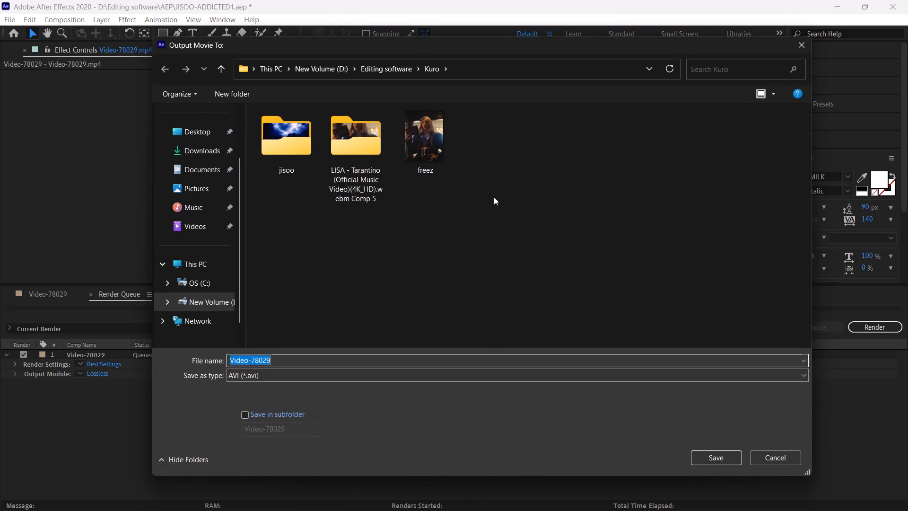
double_click(294, 143)
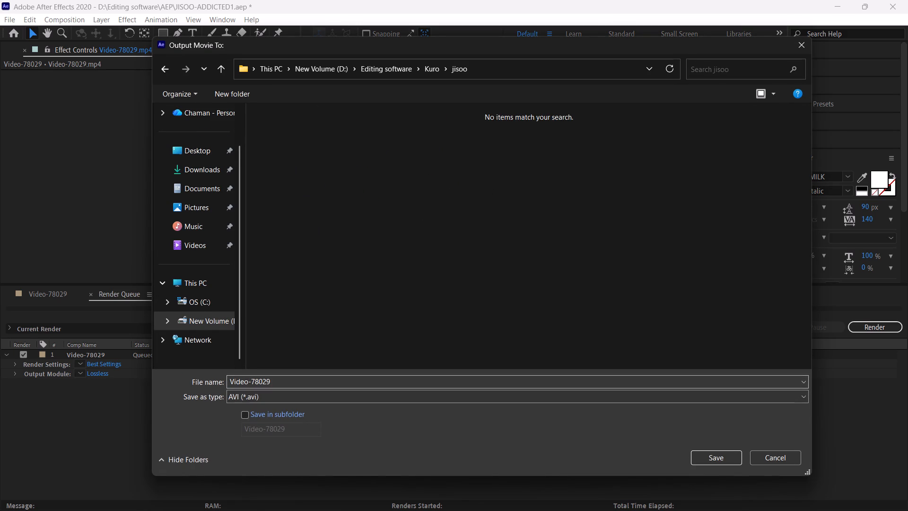
click(303, 381)
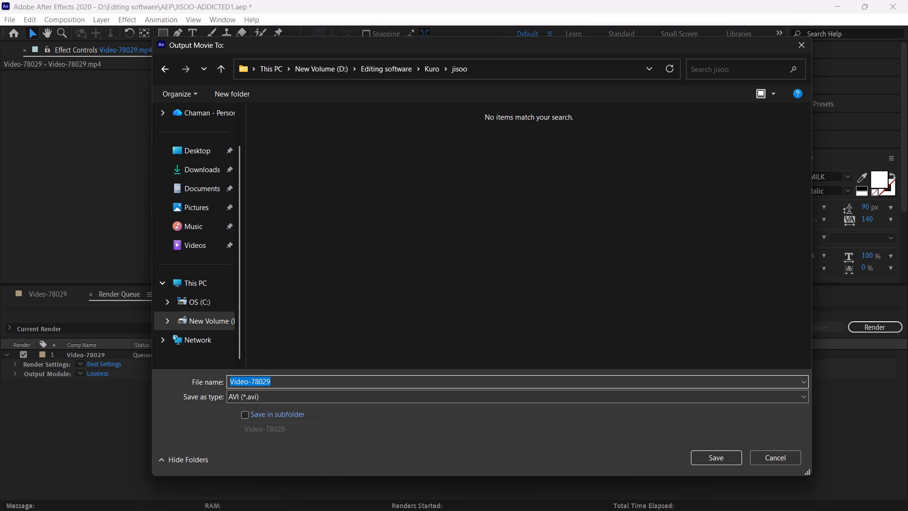
text(ji)
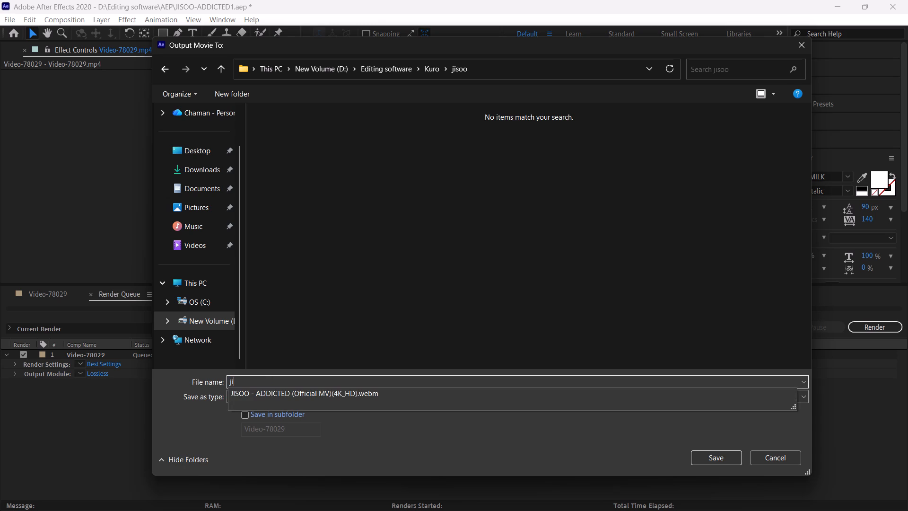
key(s)
key(Down)
key(BackSpace)
key(BackSpace)
key(BackSpace)
key(BackSpace)
key(BackSpace)
key(BackSpace)
key(BackSpace)
key(BackSpace)
key(BackSpace)
key(BackSpace)
key(BackSpace)
key(BackSpace)
key(BackSpace)
key(BackSpace)
key(BackSpace)
key(BackSpace)
key(BackSpace)
key(BackSpace)
key(BackSpace)
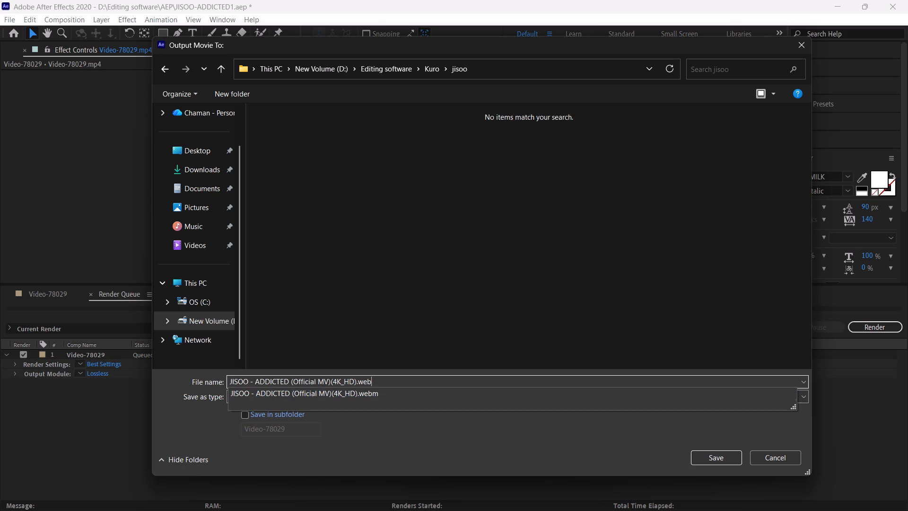
key(BackSpace)
key(BackSpace)
key(BackSpace)
key(BackSpace)
key(BackSpace)
key(BackSpace)
key(BackSpace)
key(1)
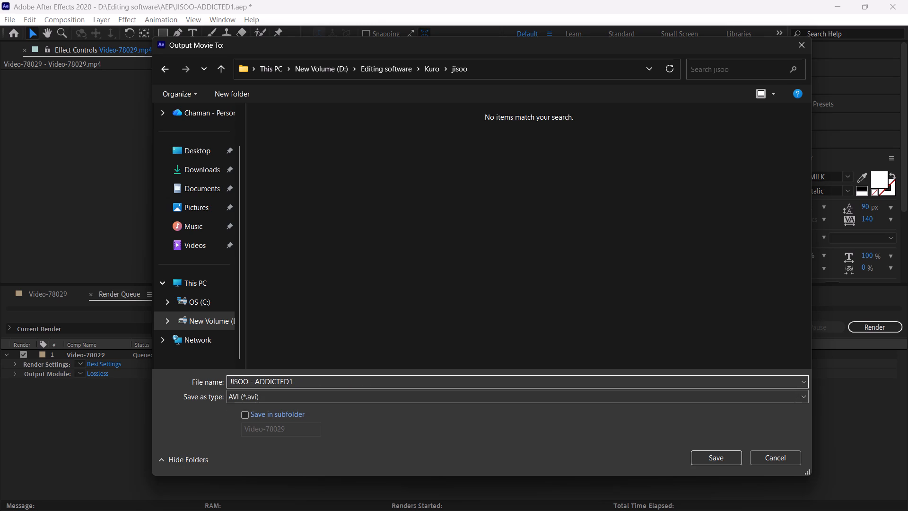
key(Return)
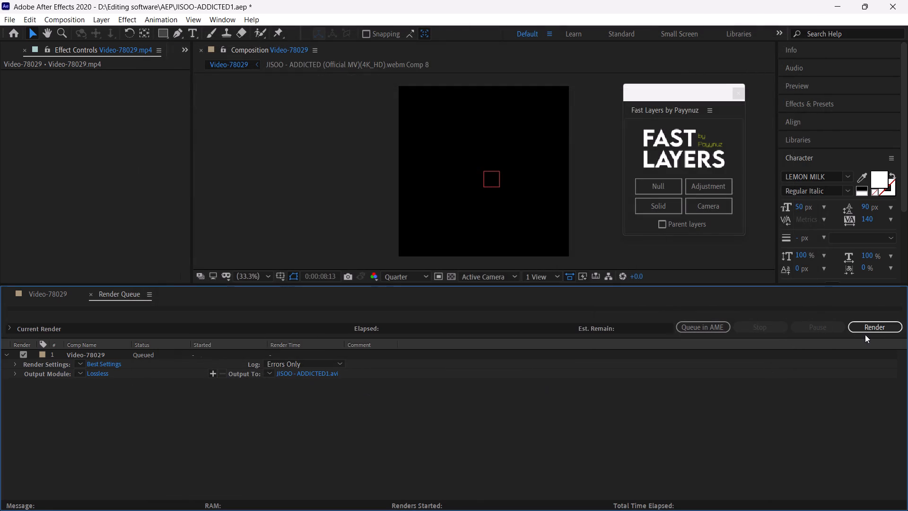
Start rendering the queued Video-78029 composition.
click(871, 327)
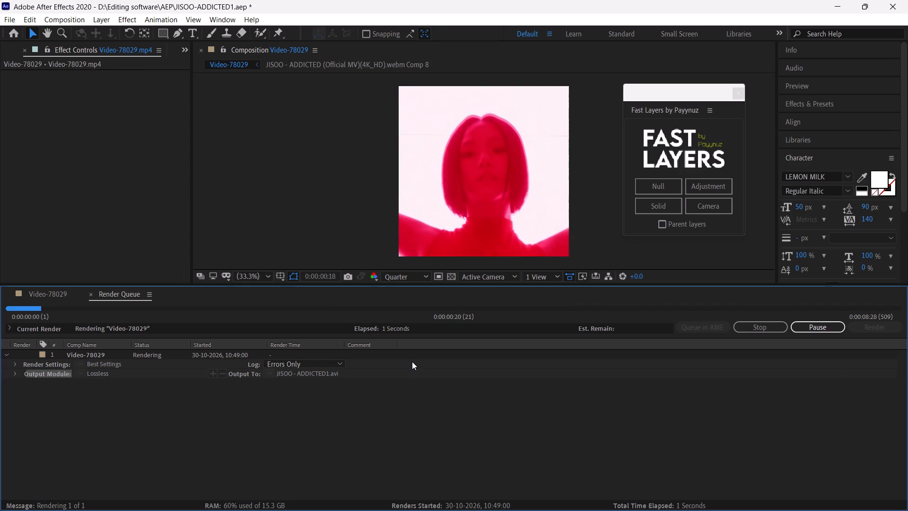
Move the floating Fast Layers panel across the composition viewer to the side next to Effect Controls.
scroll(539, 151, down, 1)
scroll(539, 151, up, 1)
scroll(539, 151, down, 2)
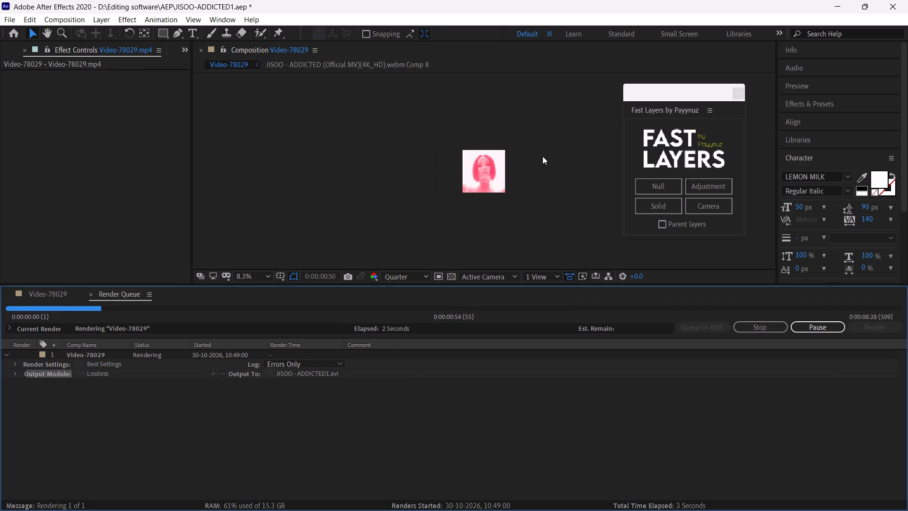
scroll(542, 156, down, 1)
drag(702, 90, 490, 97)
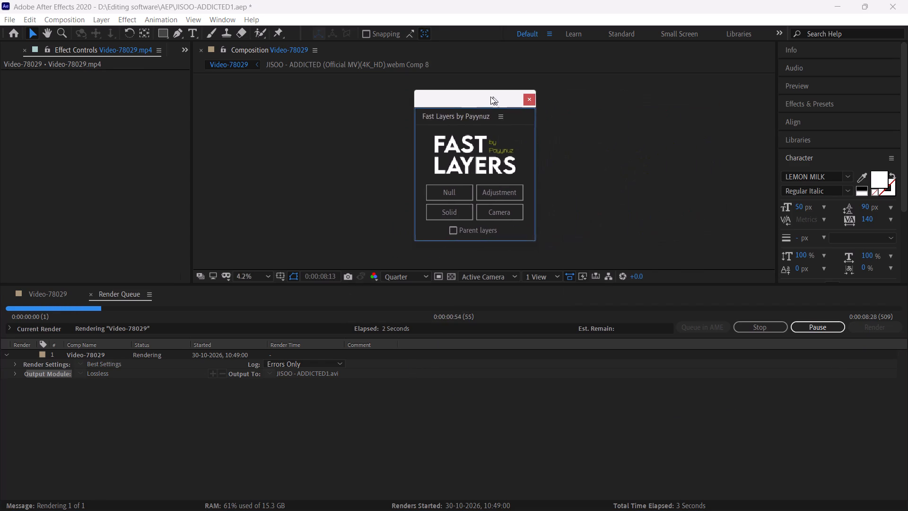
drag(490, 97, 298, 115)
drag(297, 118, 297, 94)
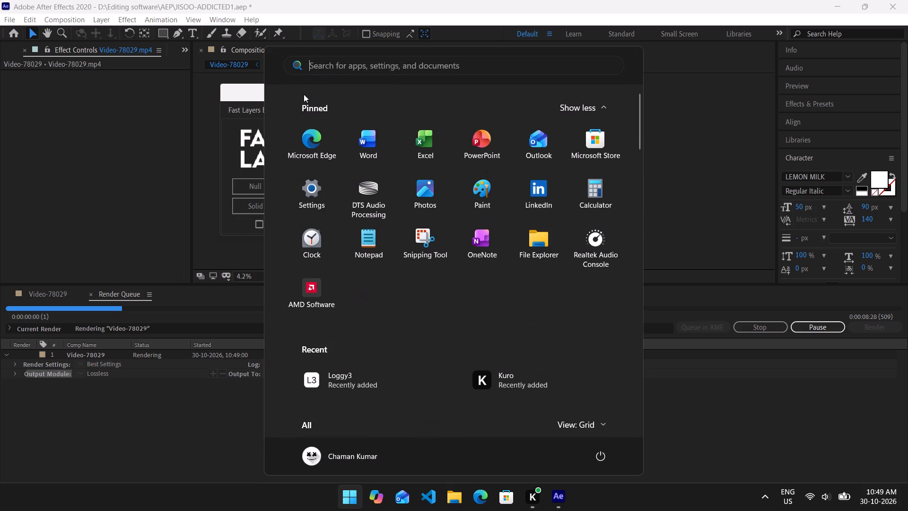
Search the installed apps for "top" and launch Topaz Video AI while the render runs.
text(top)
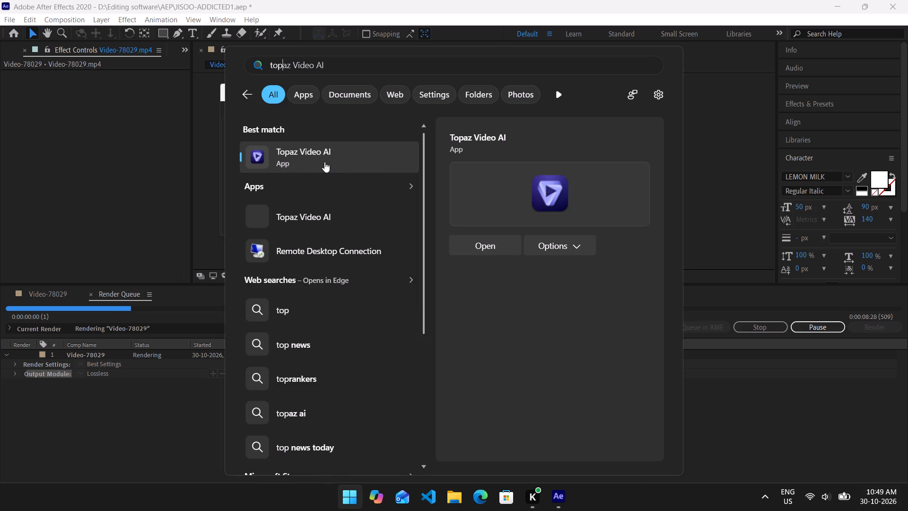
click(329, 147)
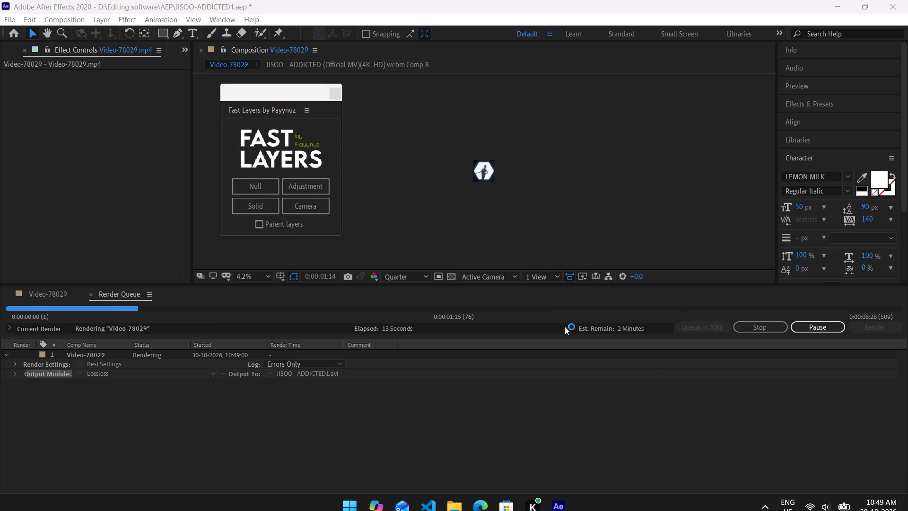